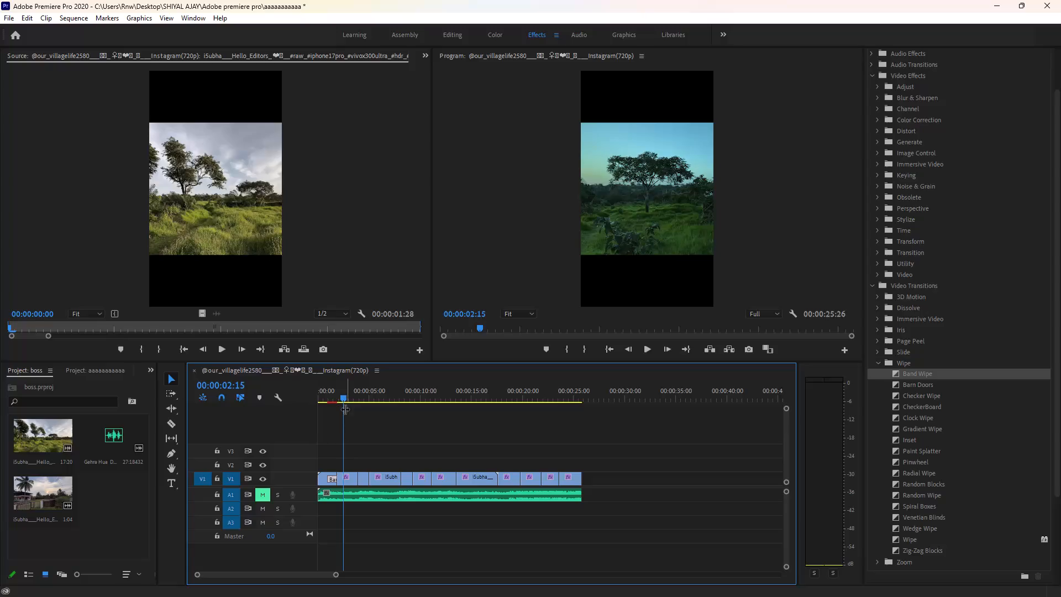
# Return the playhead to the sequence start and undo the transition added between the first two V1 clips.
pyautogui.moveTo(343, 397); pyautogui.dragTo(333, 401)
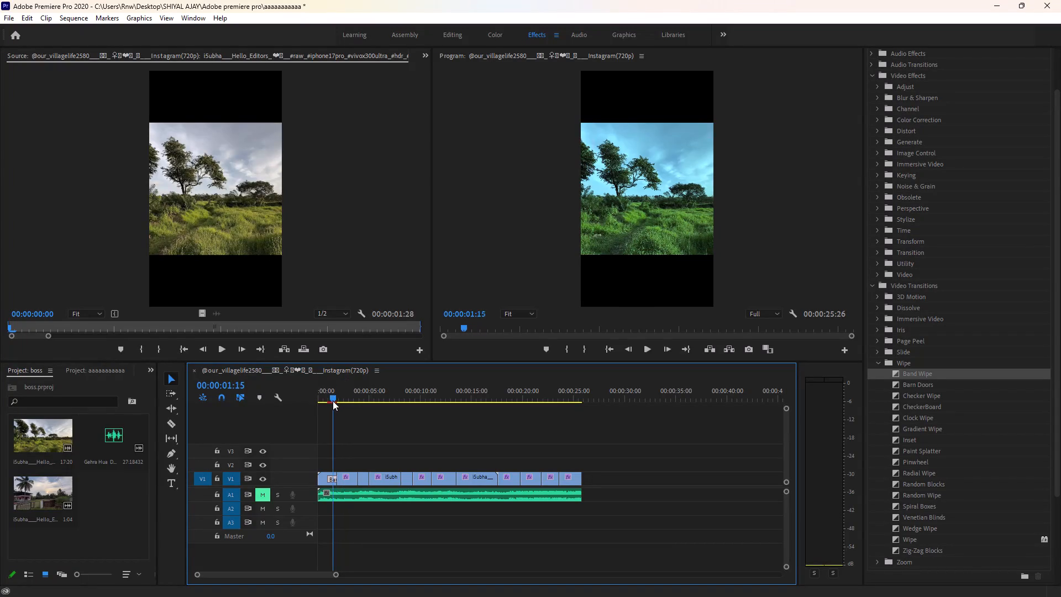
pyautogui.moveTo(333, 401); pyautogui.dragTo(310, 405)
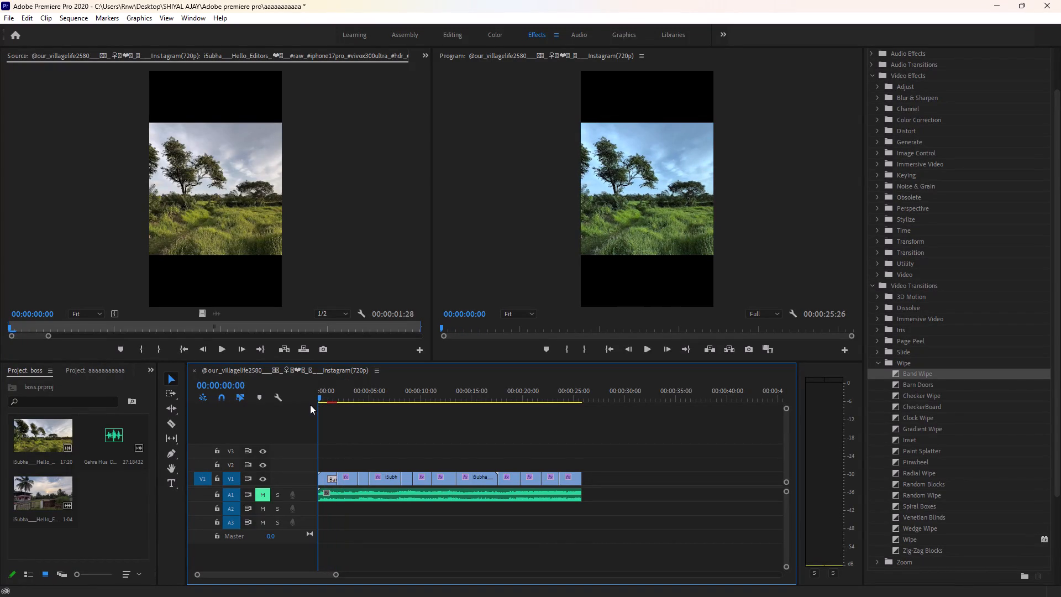
pyautogui.hotkey('ctrl', 'z')
pyautogui.hotkey('ctrl', 'z')
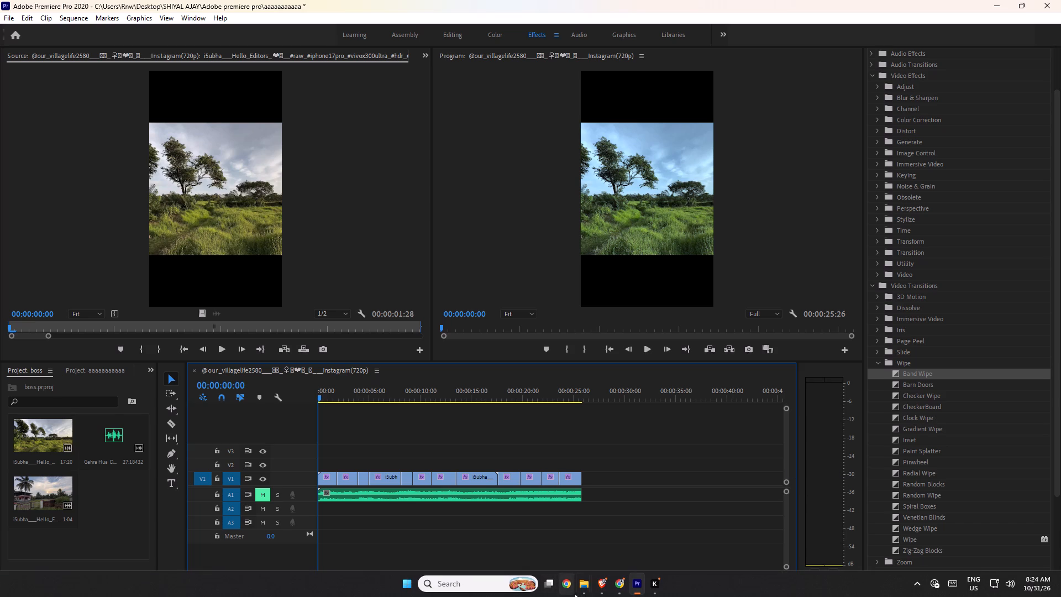
# Switch to Chrome, pause the playing YouTube video, and return to Premiere Pro.
pyautogui.click(626, 542)
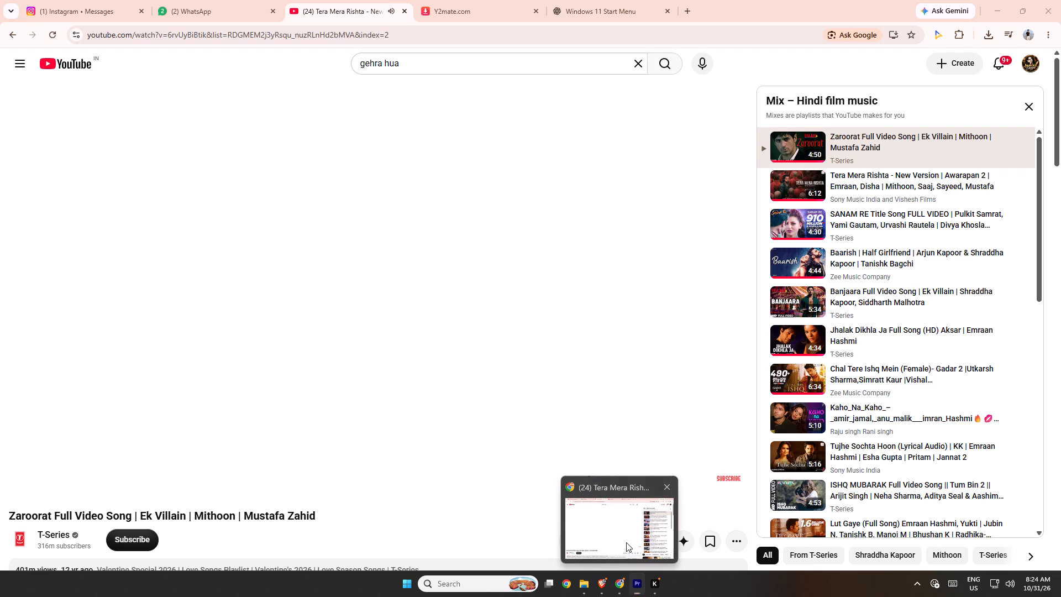
pyautogui.press('space')
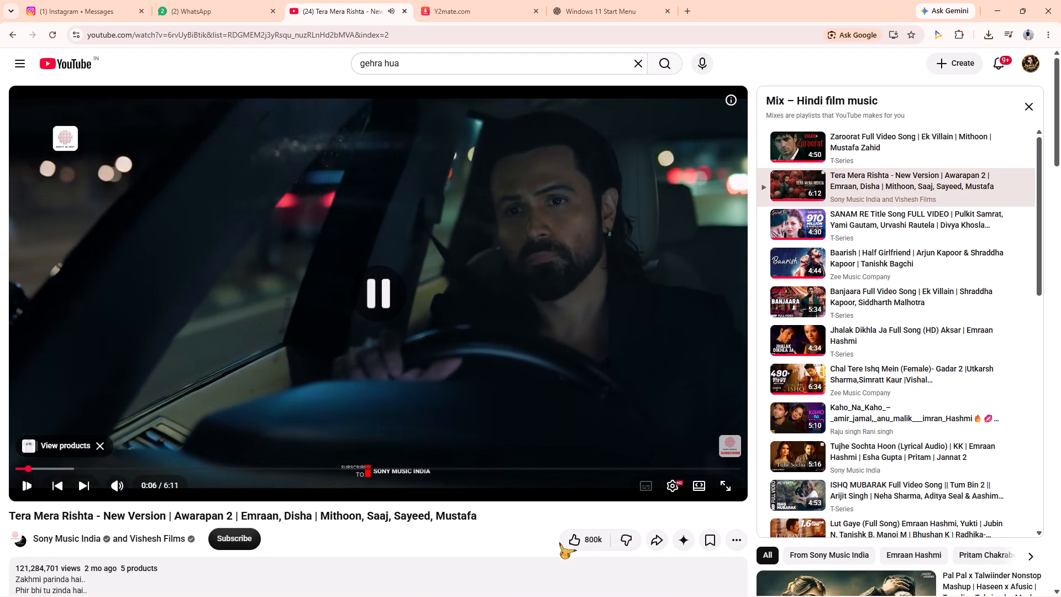
pyautogui.click(635, 585)
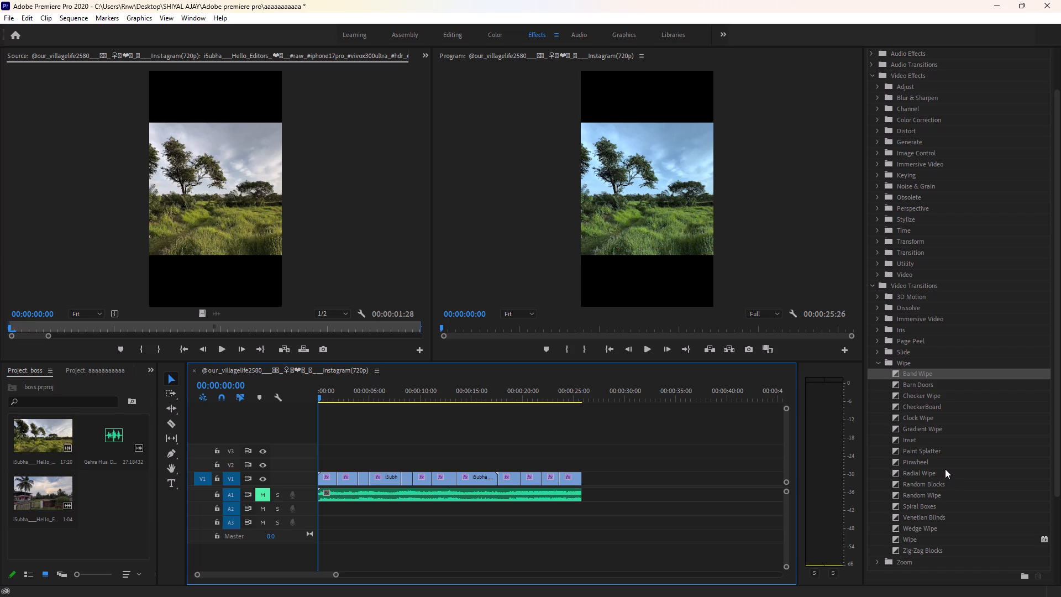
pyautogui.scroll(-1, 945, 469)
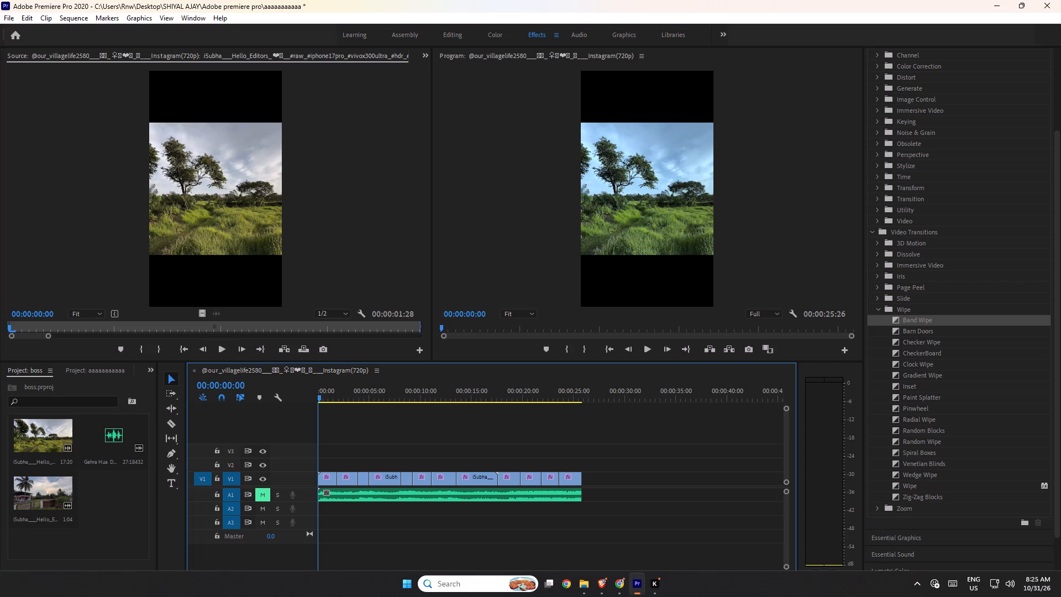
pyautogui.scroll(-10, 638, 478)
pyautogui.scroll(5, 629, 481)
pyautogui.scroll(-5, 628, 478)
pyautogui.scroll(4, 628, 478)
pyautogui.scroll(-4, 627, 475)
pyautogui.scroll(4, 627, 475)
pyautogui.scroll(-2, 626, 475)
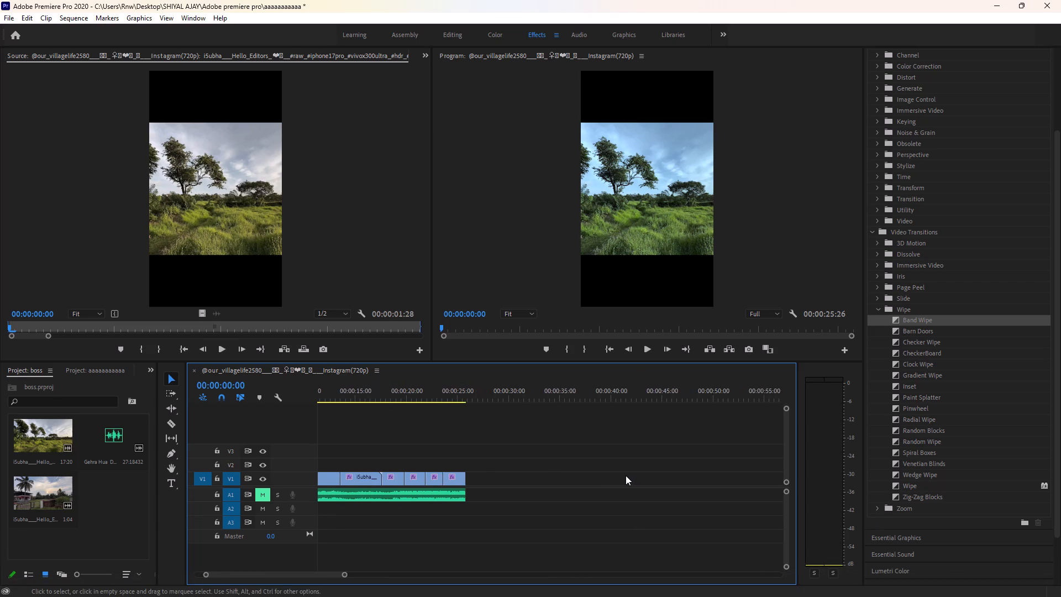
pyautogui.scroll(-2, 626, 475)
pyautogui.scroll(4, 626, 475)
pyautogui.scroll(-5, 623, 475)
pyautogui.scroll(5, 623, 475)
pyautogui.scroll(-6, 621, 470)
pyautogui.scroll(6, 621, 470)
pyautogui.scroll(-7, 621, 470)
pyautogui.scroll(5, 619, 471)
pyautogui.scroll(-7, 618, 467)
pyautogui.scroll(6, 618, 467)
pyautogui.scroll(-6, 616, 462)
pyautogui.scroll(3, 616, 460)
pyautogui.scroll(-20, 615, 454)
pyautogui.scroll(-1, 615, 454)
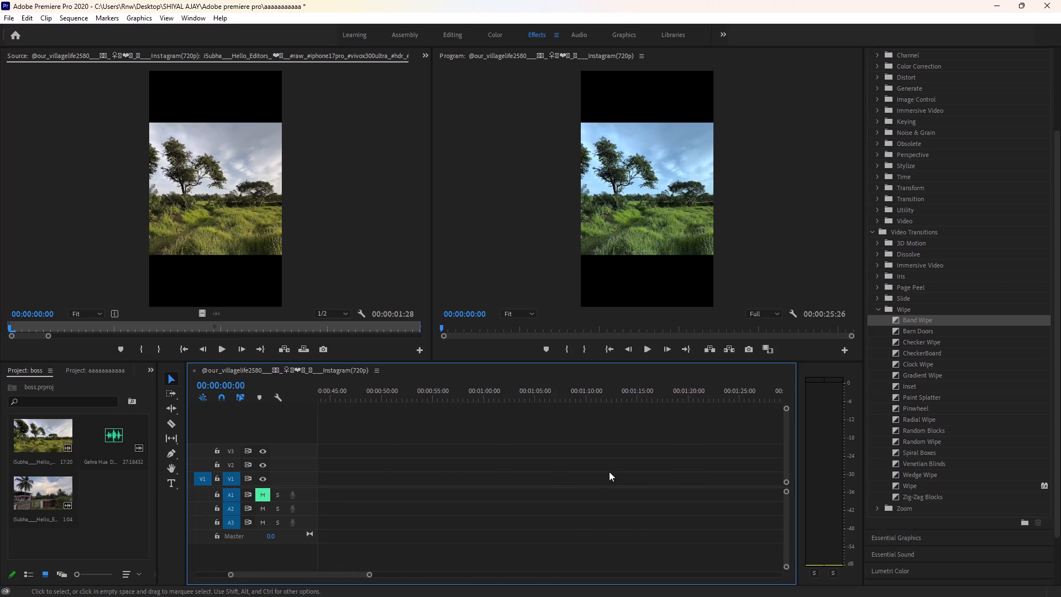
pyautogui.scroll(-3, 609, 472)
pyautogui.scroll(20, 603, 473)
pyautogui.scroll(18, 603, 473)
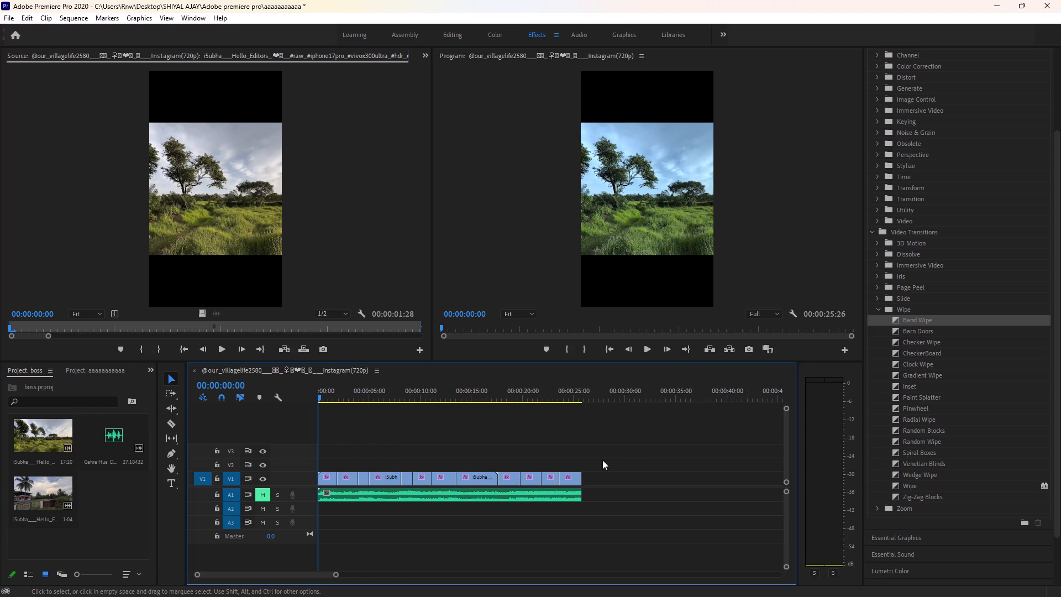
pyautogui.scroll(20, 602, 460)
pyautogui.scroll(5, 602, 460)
# Unmute audio track A1.
pyautogui.click(261, 490)
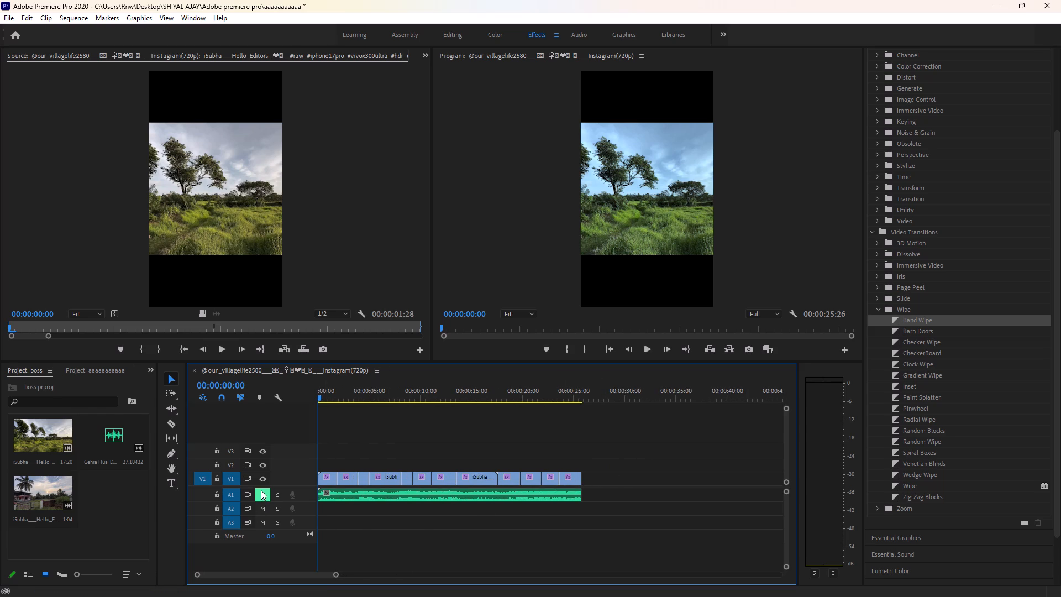
# Play the sequence from the start and replay the section around 20 seconds to check the cuts against the music.
pyautogui.press('space')
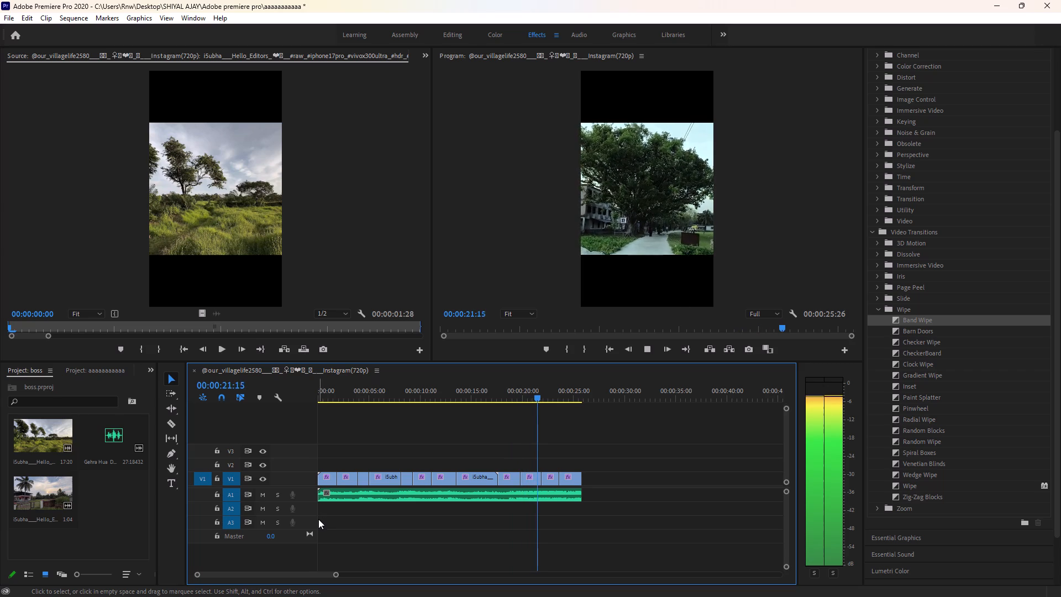
pyautogui.press('space')
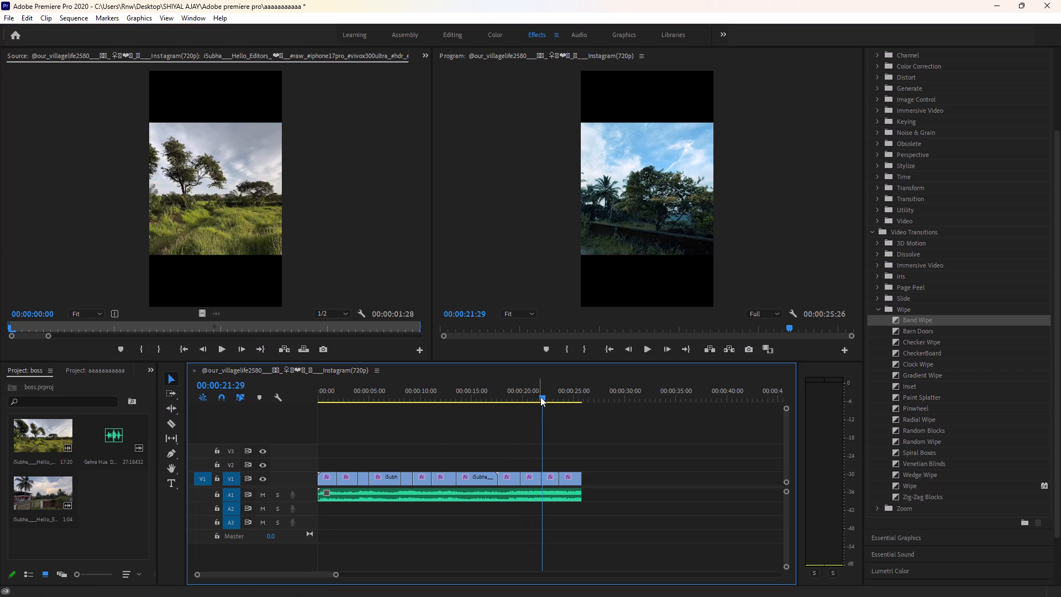
pyautogui.moveTo(541, 397); pyautogui.dragTo(513, 409)
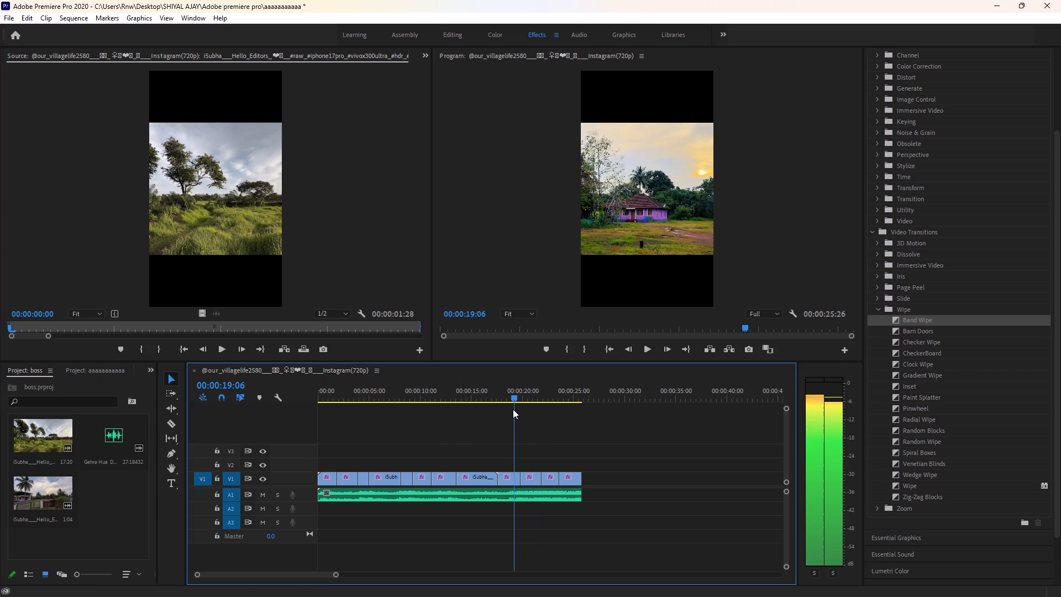
pyautogui.moveTo(513, 409); pyautogui.dragTo(502, 413)
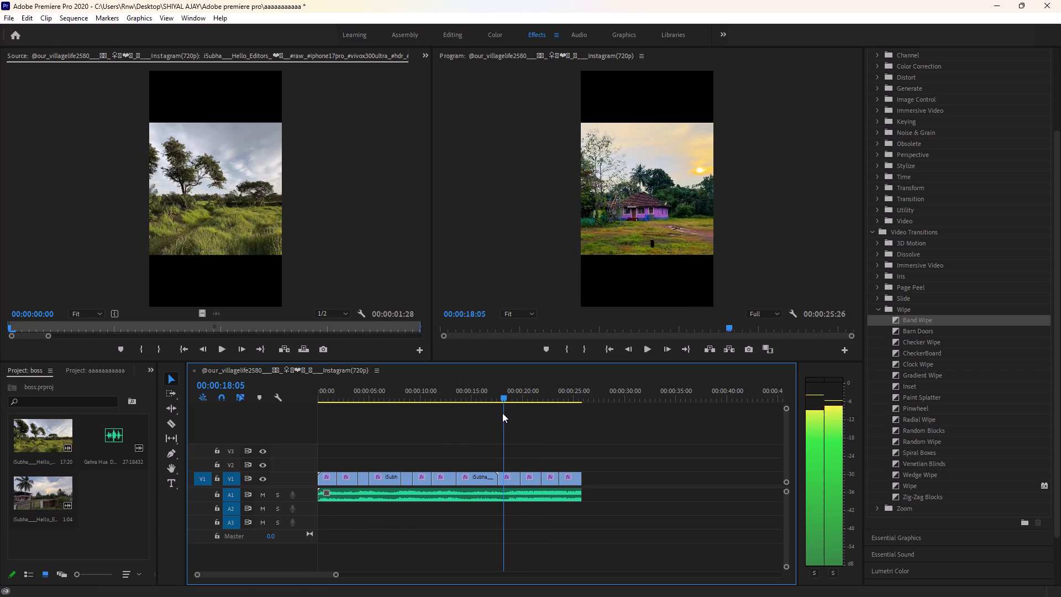
pyautogui.moveTo(502, 413); pyautogui.dragTo(494, 417)
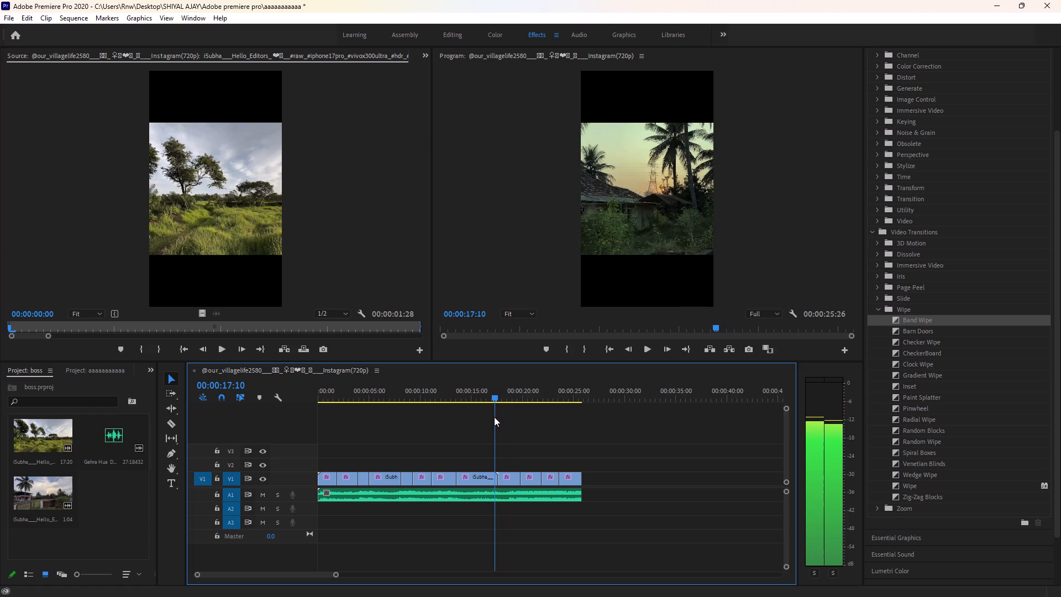
pyautogui.moveTo(494, 417); pyautogui.dragTo(445, 426)
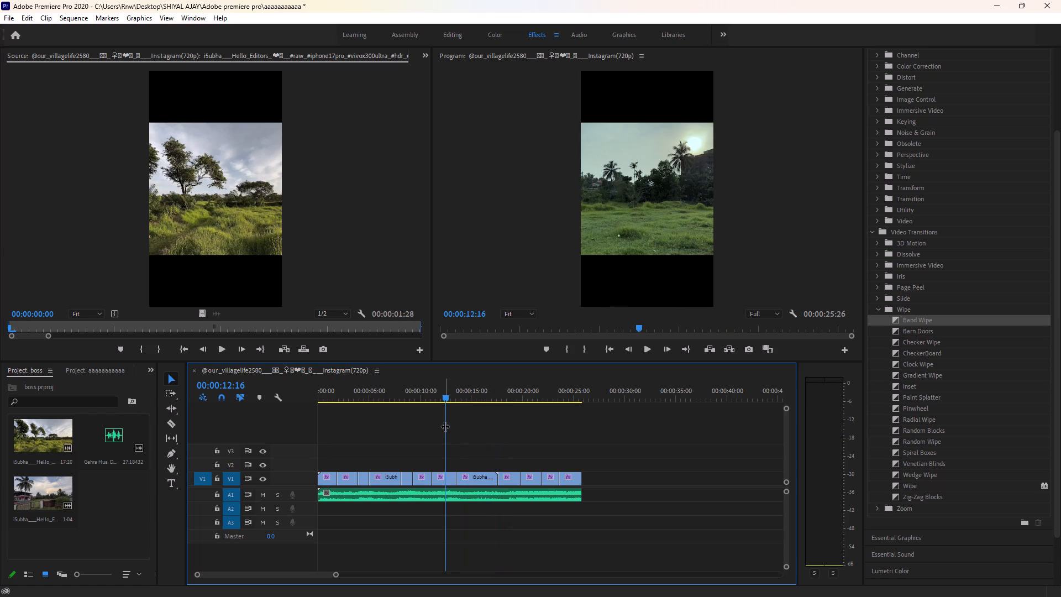
pyautogui.press('space')
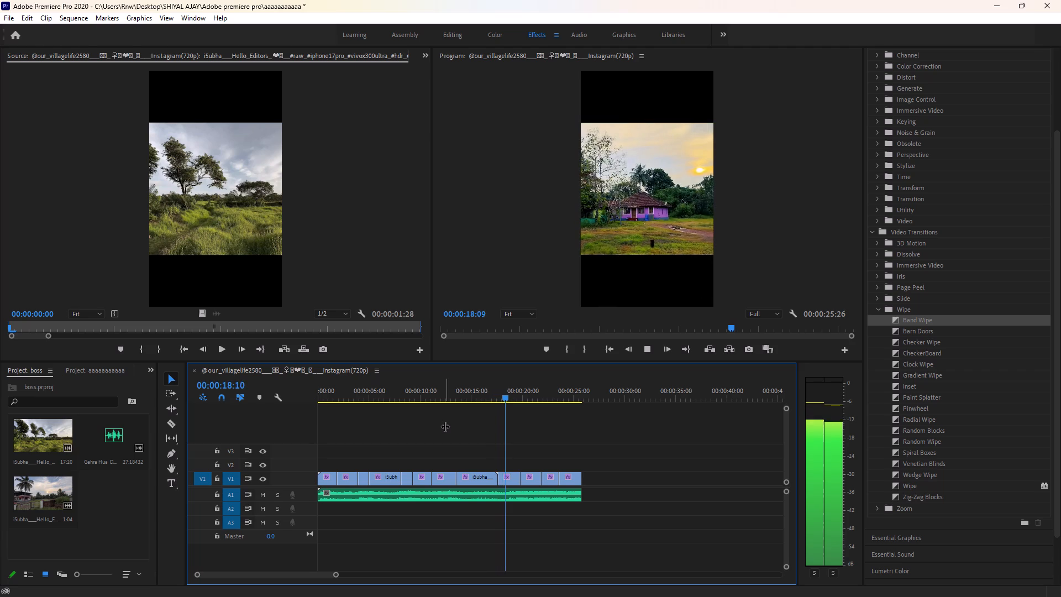
pyautogui.press('space')
pyautogui.press('space')
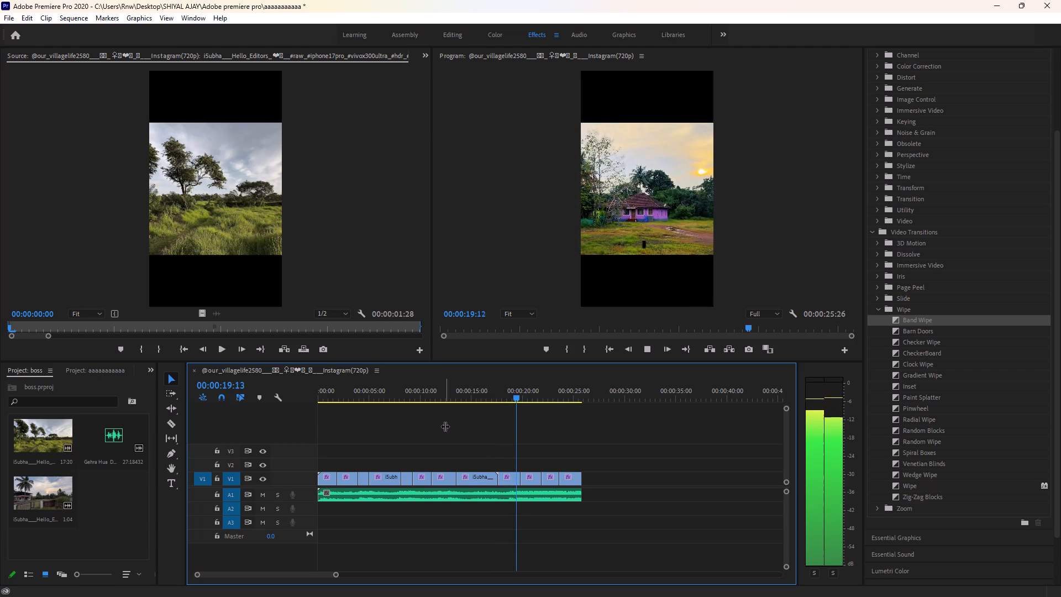
pyautogui.press('space')
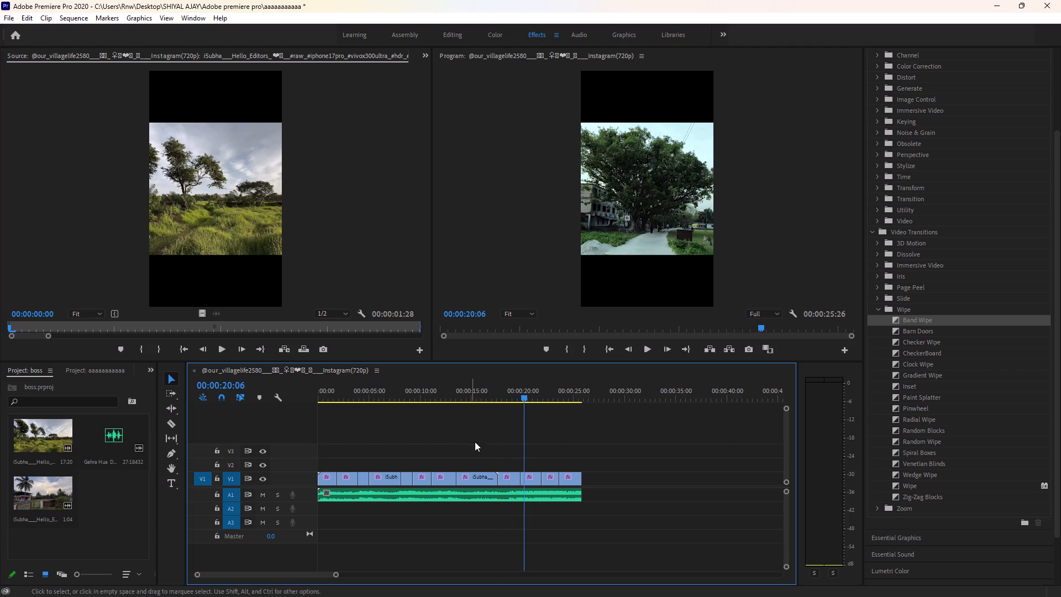
pyautogui.moveTo(523, 397); pyautogui.dragTo(510, 402)
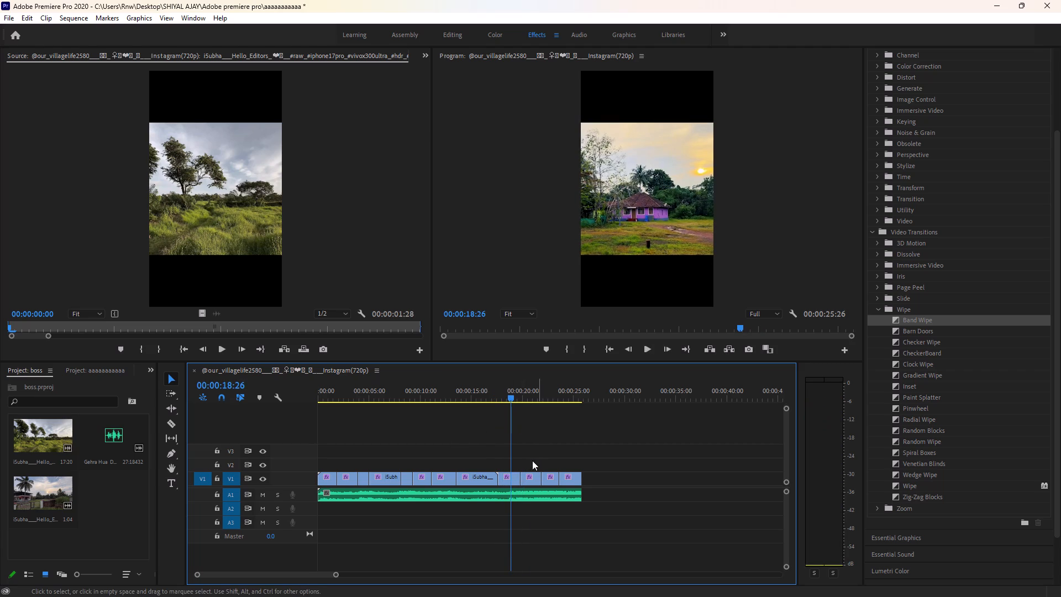
pyautogui.press('space')
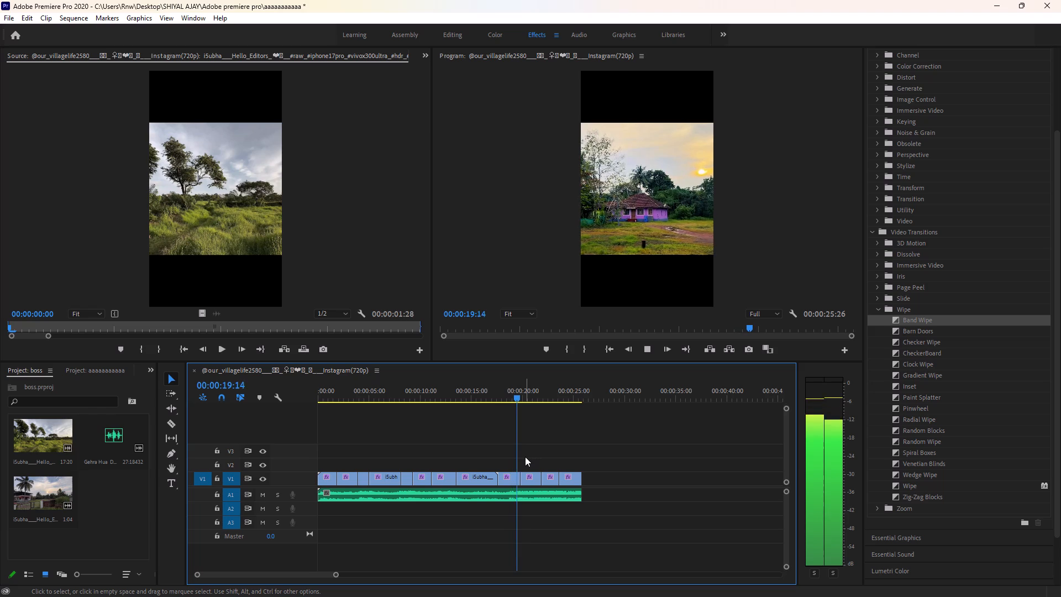
pyautogui.press('space')
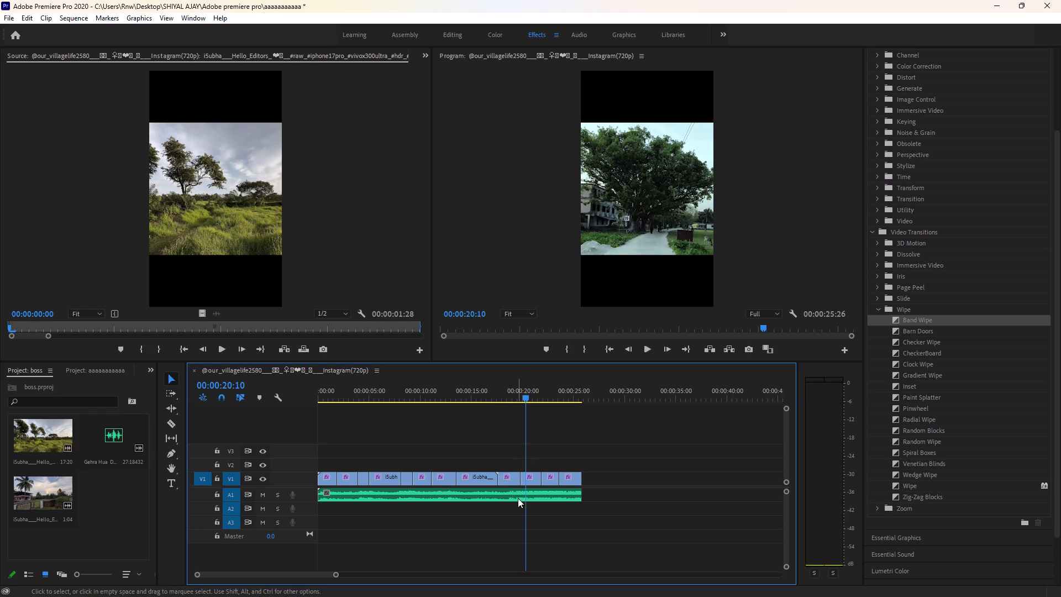
# Trim 14 frames off the start of the large-tree clip on V1 so it begins at 00:00:20:10.
pyautogui.click(522, 481)
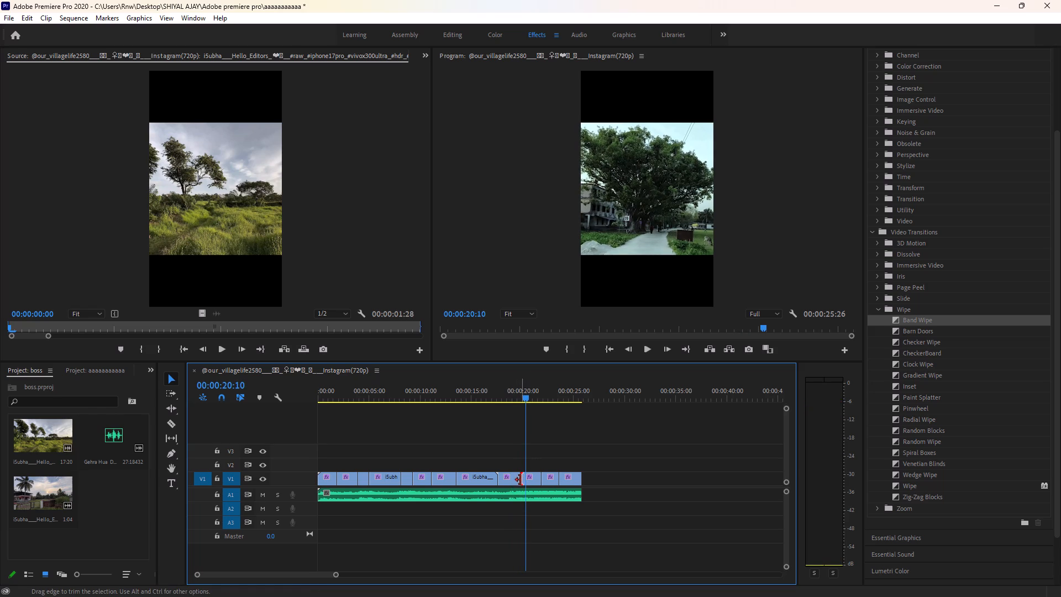
pyautogui.click(522, 478)
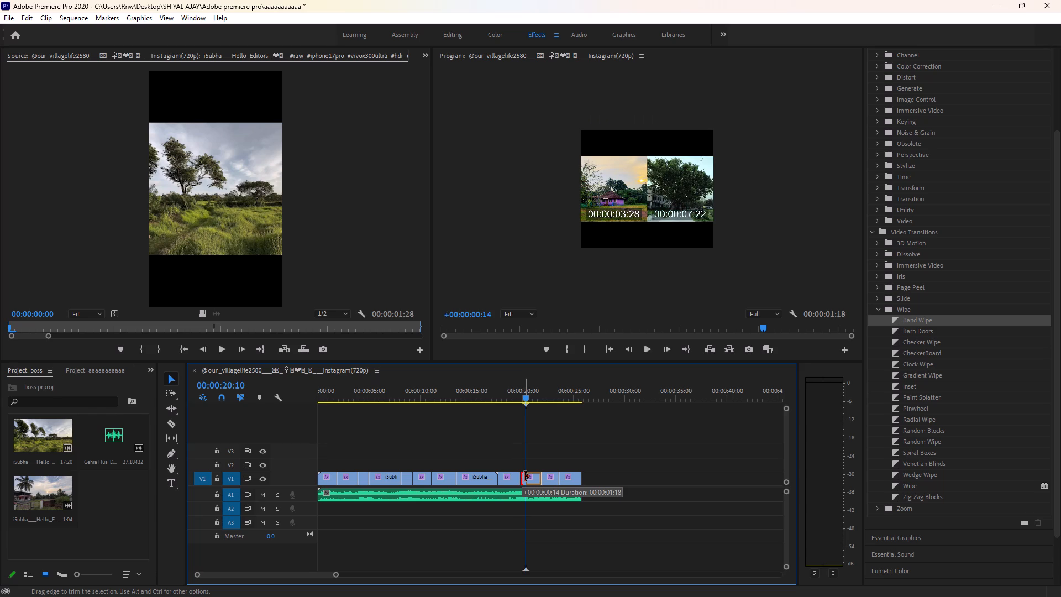
pyautogui.click(639, 480)
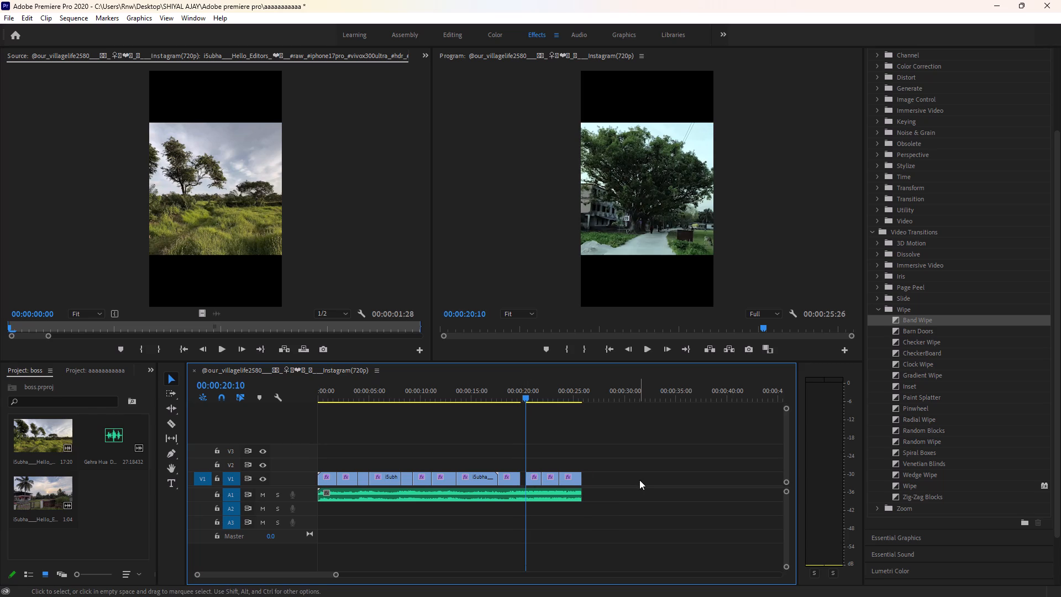
# Play across the gap near 20 seconds, and close it by moving the last three V1 clips 14 frames earlier.
pyautogui.moveTo(529, 396); pyautogui.dragTo(503, 406)
pyautogui.press('space')
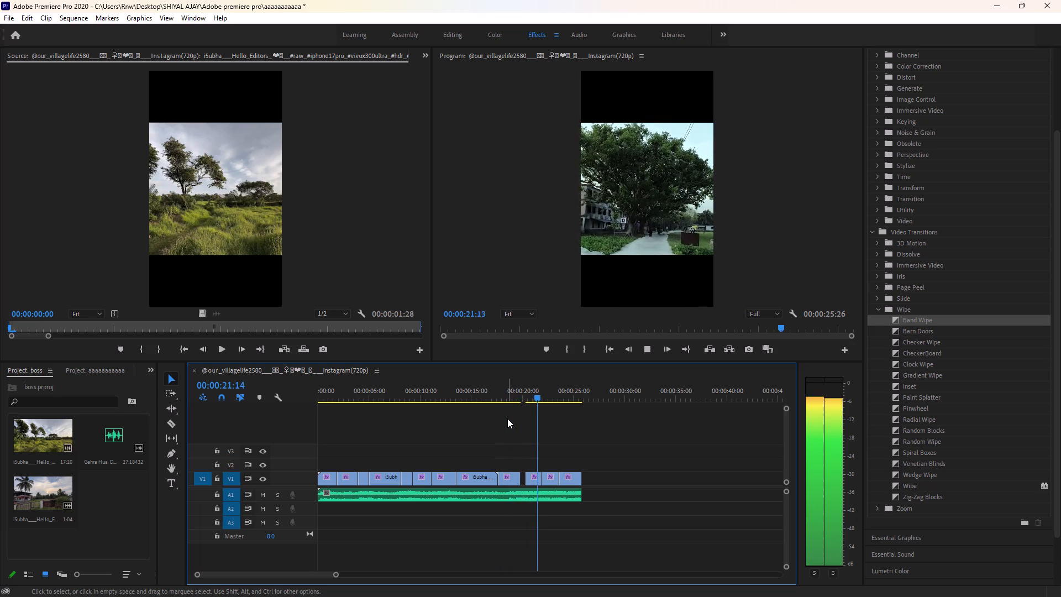
pyautogui.press('space')
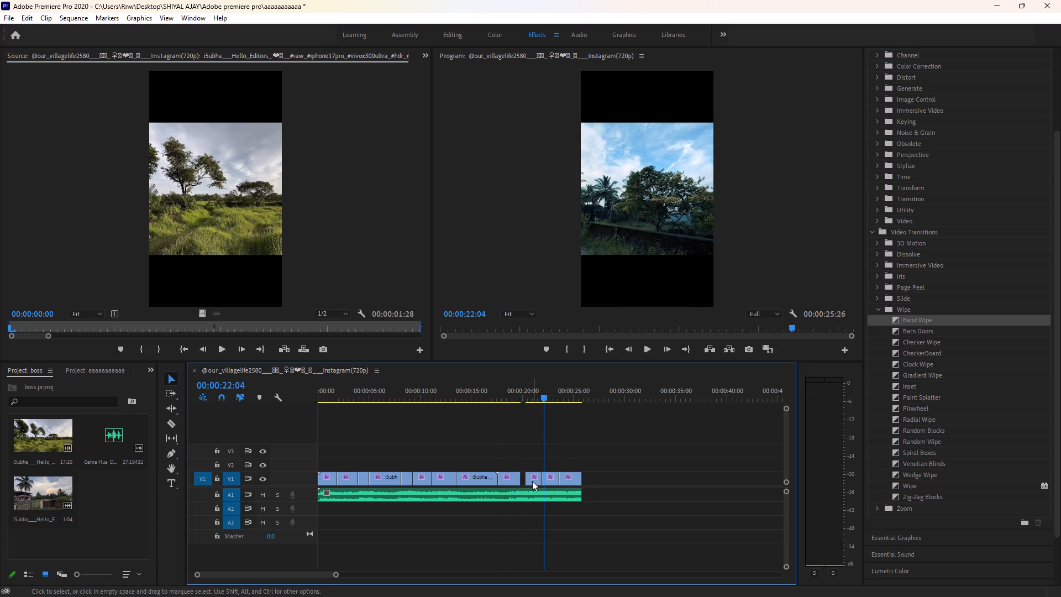
pyautogui.moveTo(534, 478); pyautogui.dragTo(529, 480)
pyautogui.moveTo(553, 479); pyautogui.dragTo(547, 479)
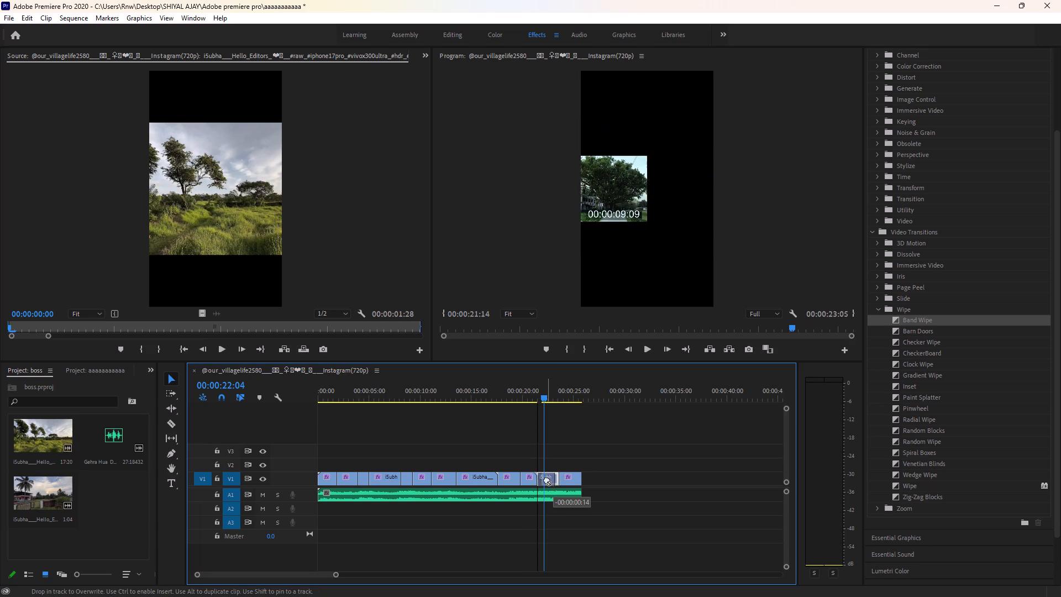
pyautogui.moveTo(571, 479); pyautogui.dragTo(565, 480)
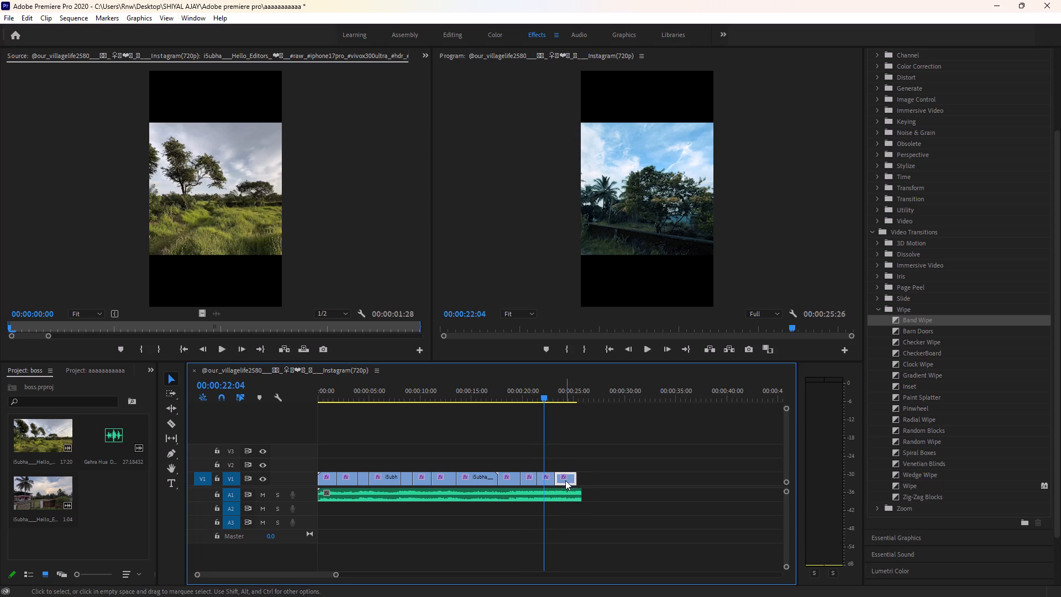
# Play the last V1 clips through to the sequence end to check them against the music, and return the playhead to the start.
pyautogui.press('space')
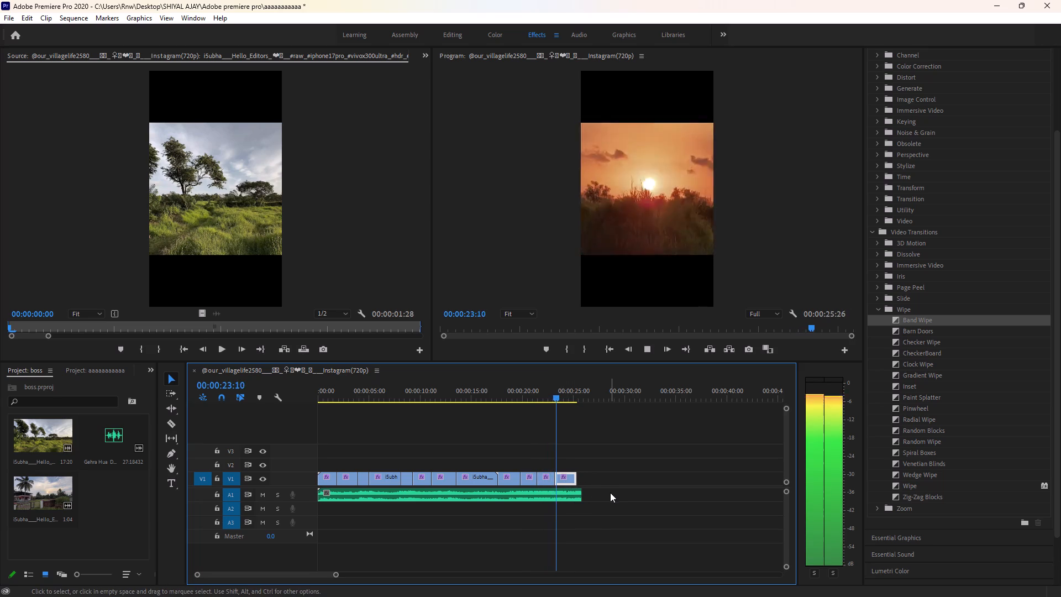
pyautogui.press('space')
pyautogui.press('space')
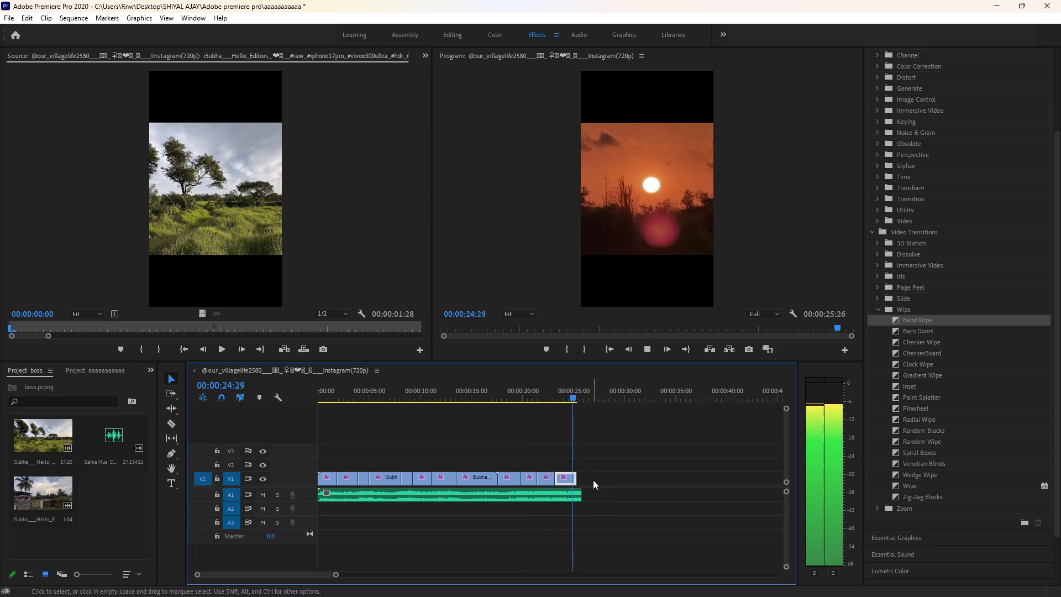
pyautogui.press('space')
pyautogui.click(568, 479)
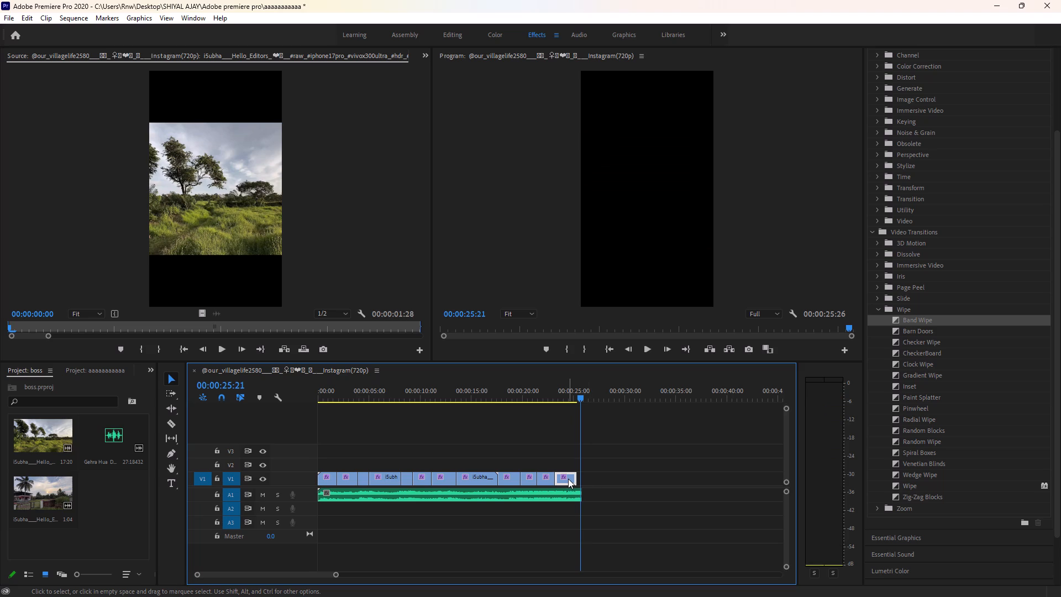
pyautogui.moveTo(582, 396); pyautogui.dragTo(581, 402)
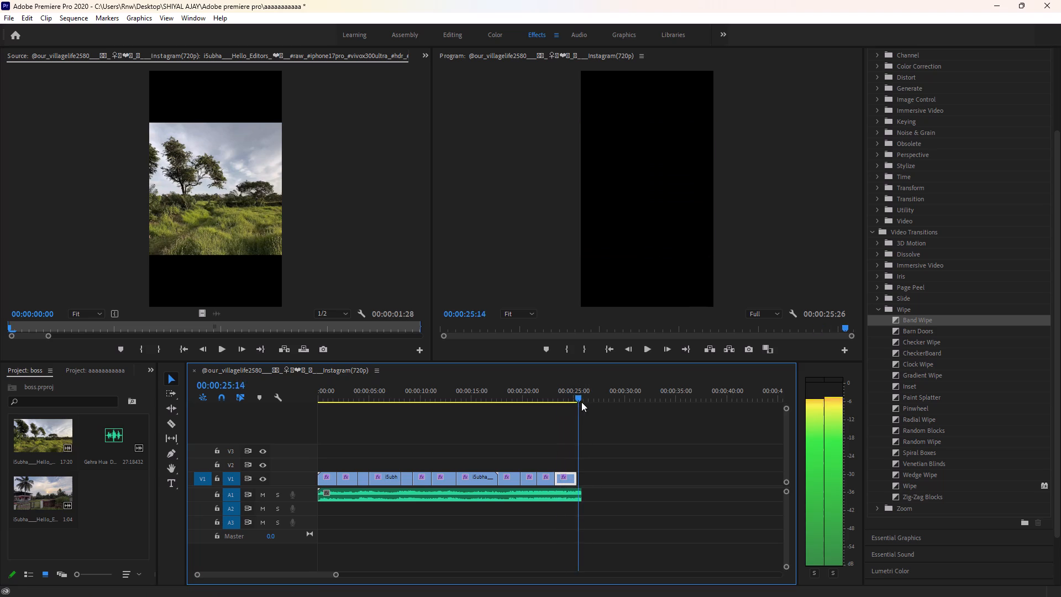
pyautogui.moveTo(581, 402); pyautogui.dragTo(333, 458)
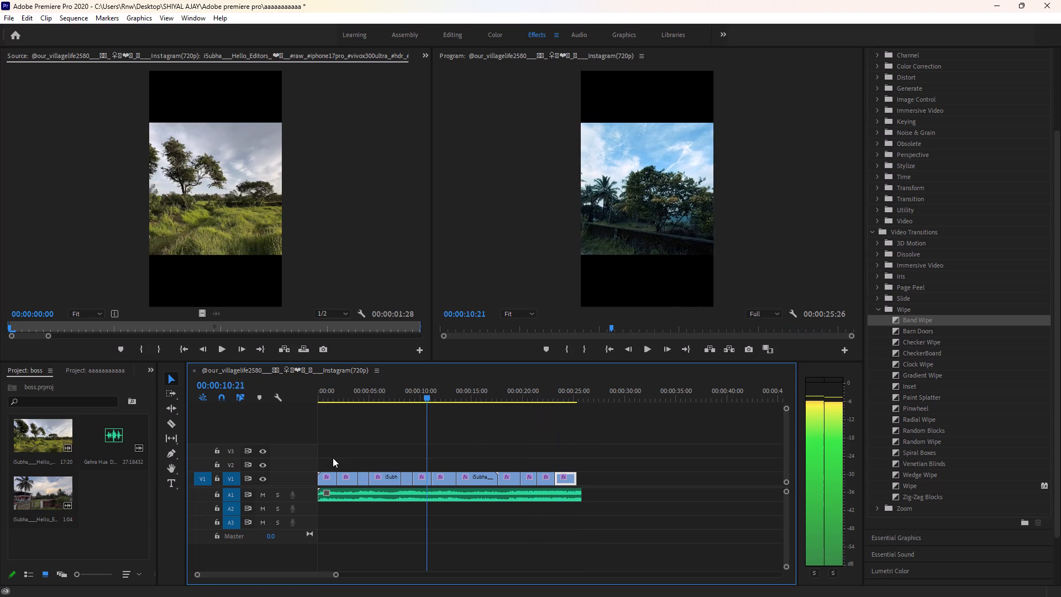
pyautogui.moveTo(333, 458); pyautogui.dragTo(313, 458)
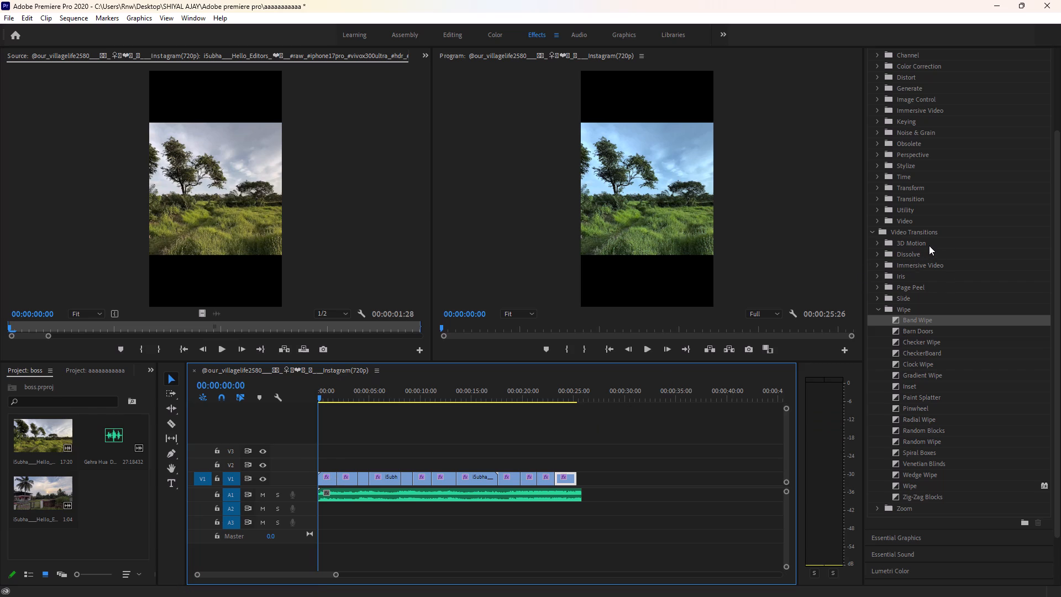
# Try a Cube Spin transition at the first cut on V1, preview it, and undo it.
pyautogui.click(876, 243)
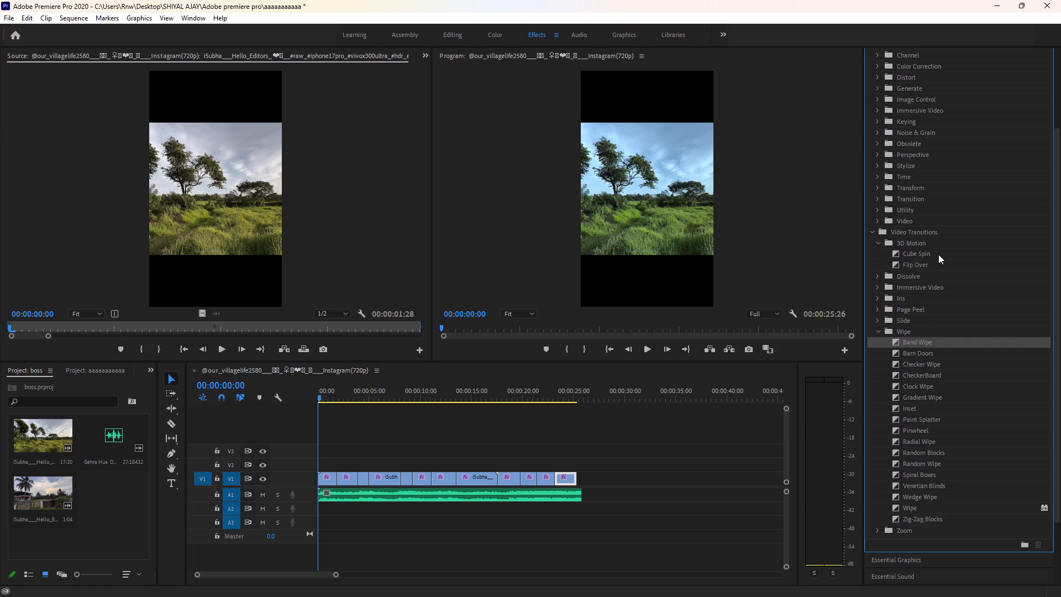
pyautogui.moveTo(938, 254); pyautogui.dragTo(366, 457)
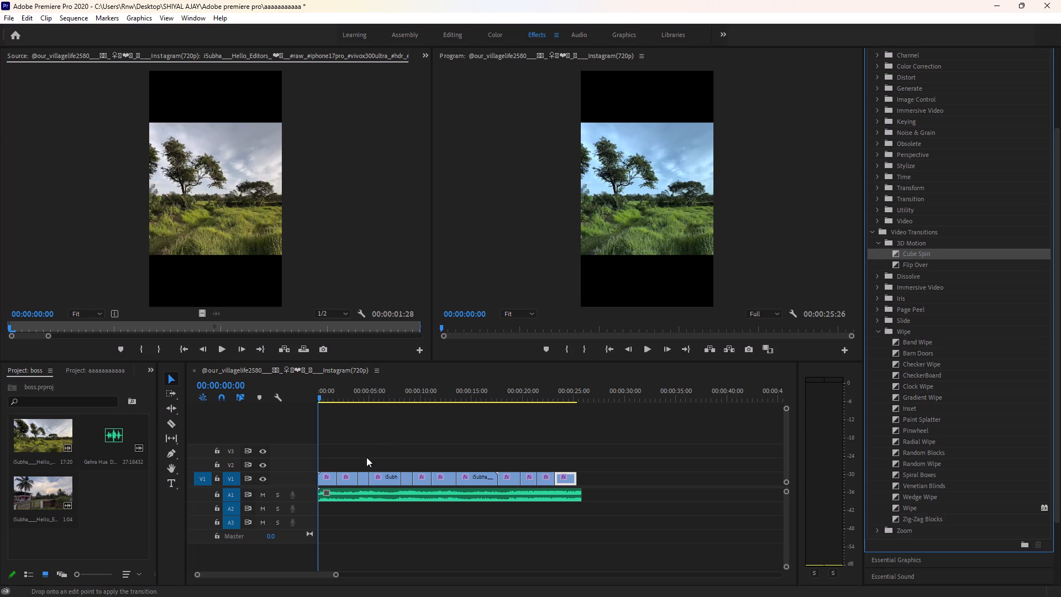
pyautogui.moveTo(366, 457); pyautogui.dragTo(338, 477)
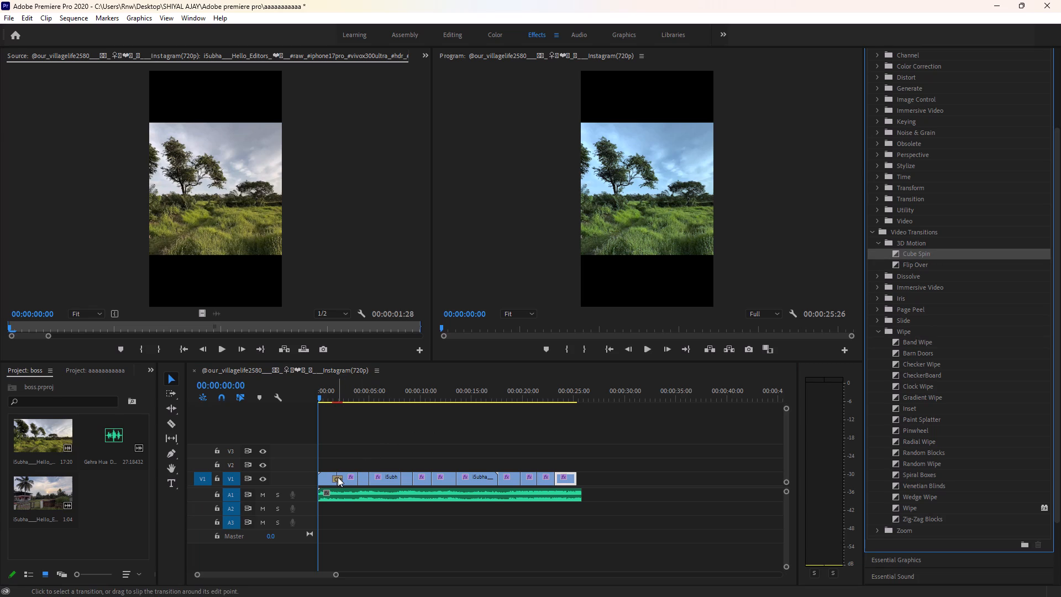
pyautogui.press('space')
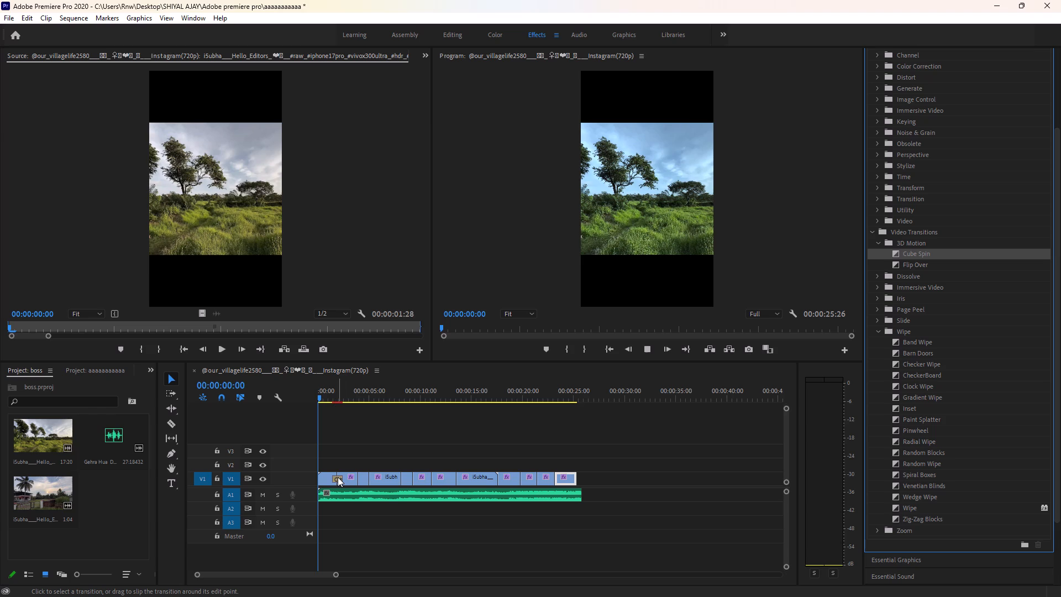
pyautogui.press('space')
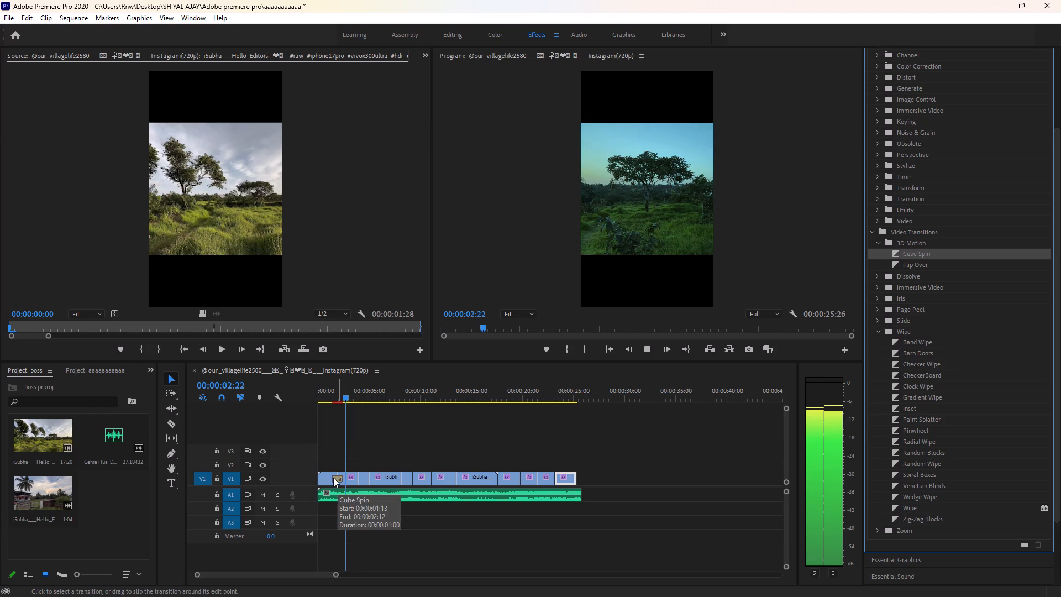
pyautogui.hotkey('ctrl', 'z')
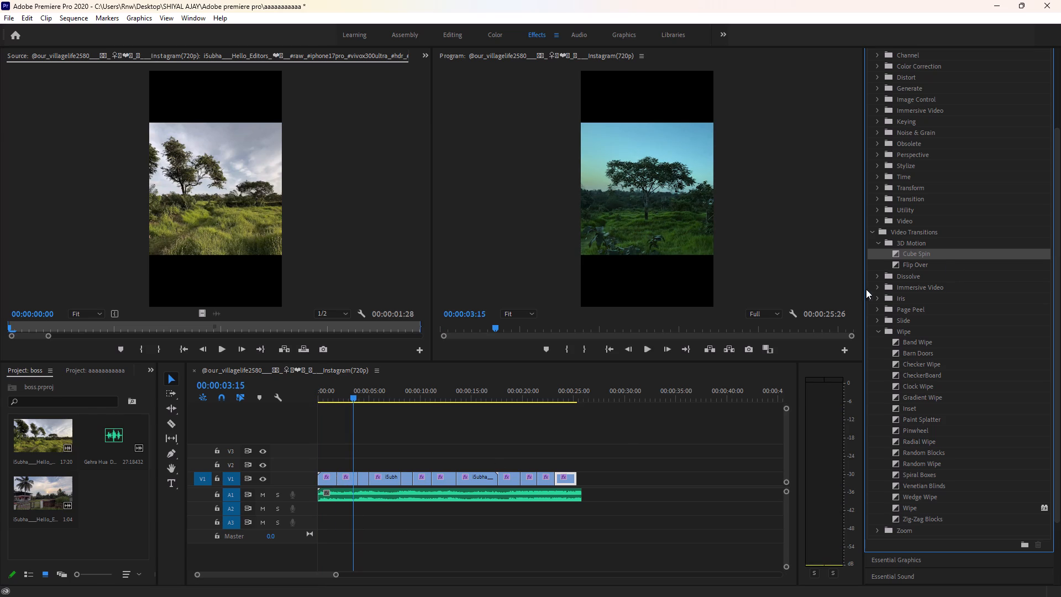
# Apply an Additive Dissolve transition at the first cut on V1 and play across it from near the sequence start.
pyautogui.click(877, 277)
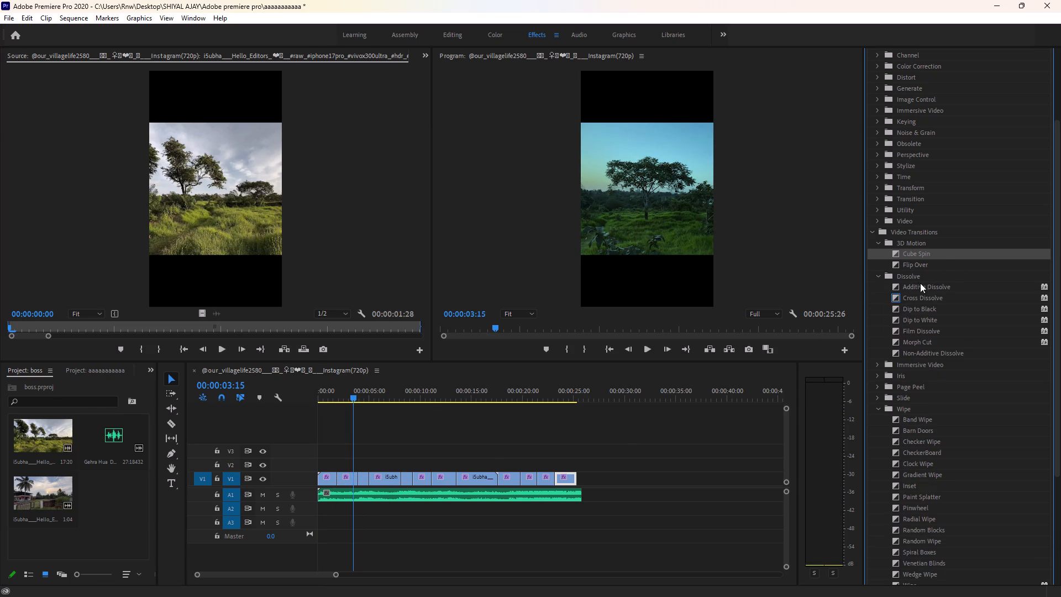
pyautogui.moveTo(929, 287); pyautogui.dragTo(923, 289)
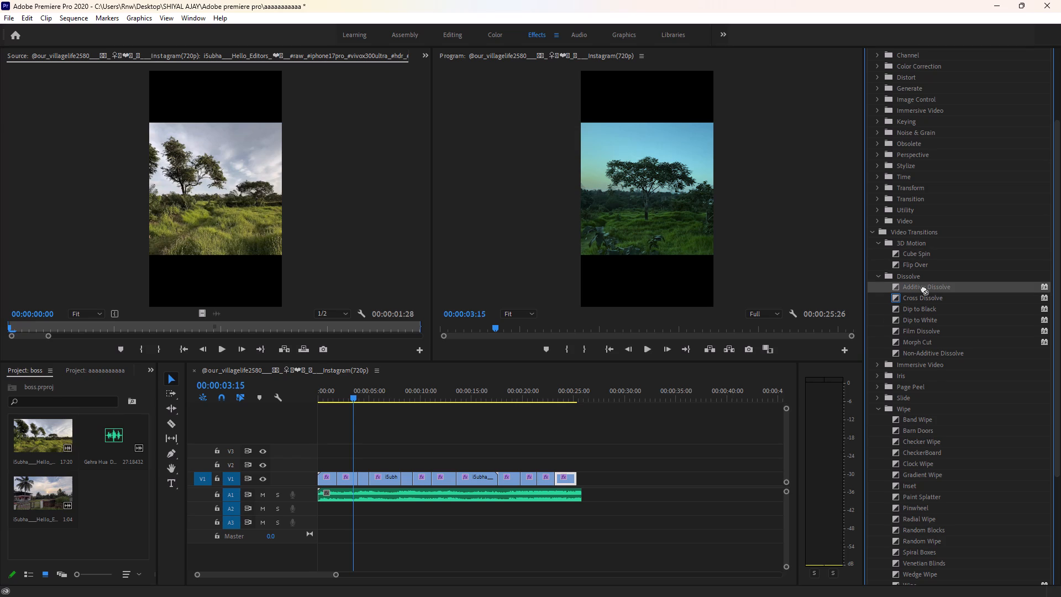
pyautogui.moveTo(923, 289); pyautogui.dragTo(335, 476)
pyautogui.moveTo(352, 396); pyautogui.dragTo(324, 408)
pyautogui.press('space')
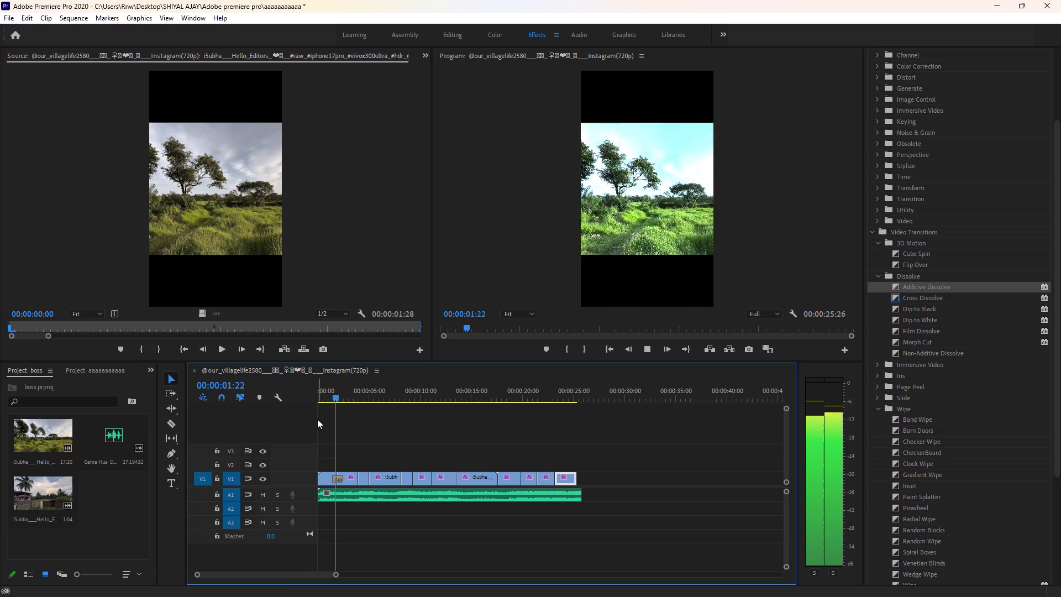
pyautogui.press('space')
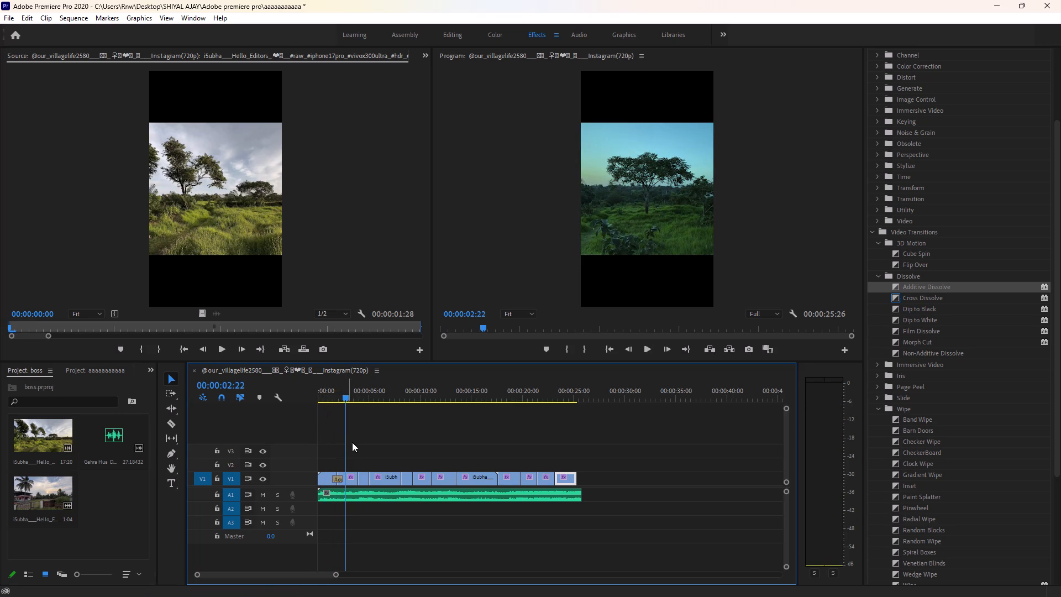
# Set the Additive Dissolve duration to 15 frames and replay the opening across the first cut.
pyautogui.doubleClick(338, 480)
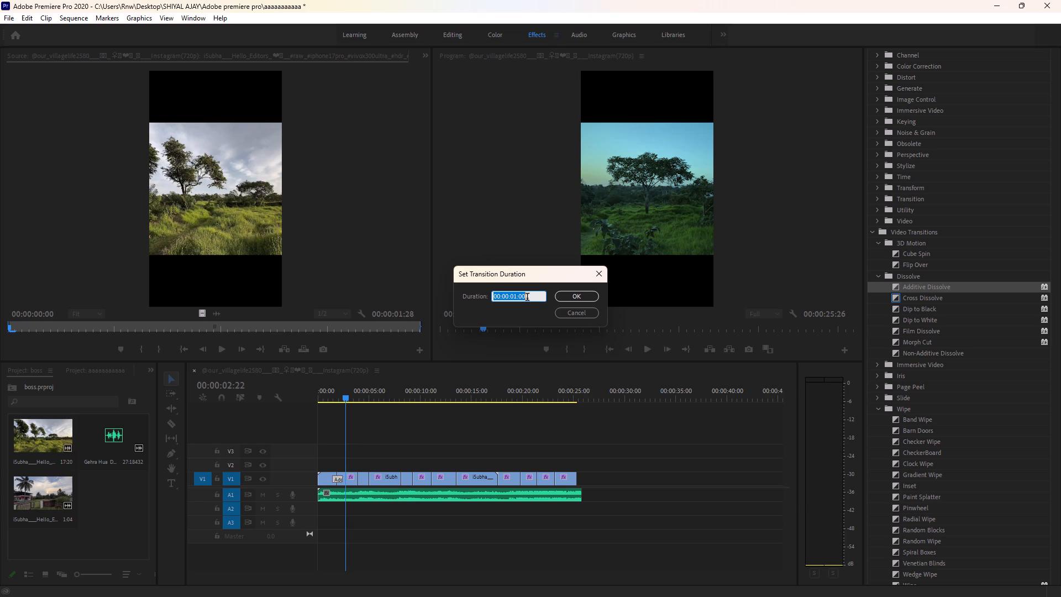
pyautogui.press('BackSpace')
pyautogui.write('15')
pyautogui.press('Return')
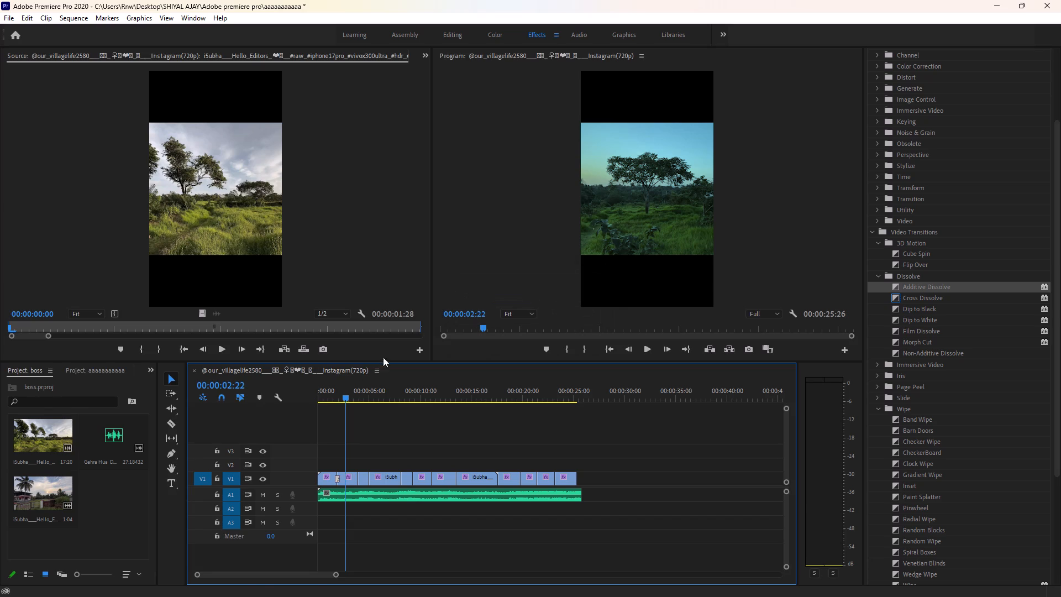
pyautogui.moveTo(341, 395); pyautogui.dragTo(309, 404)
pyautogui.press('space')
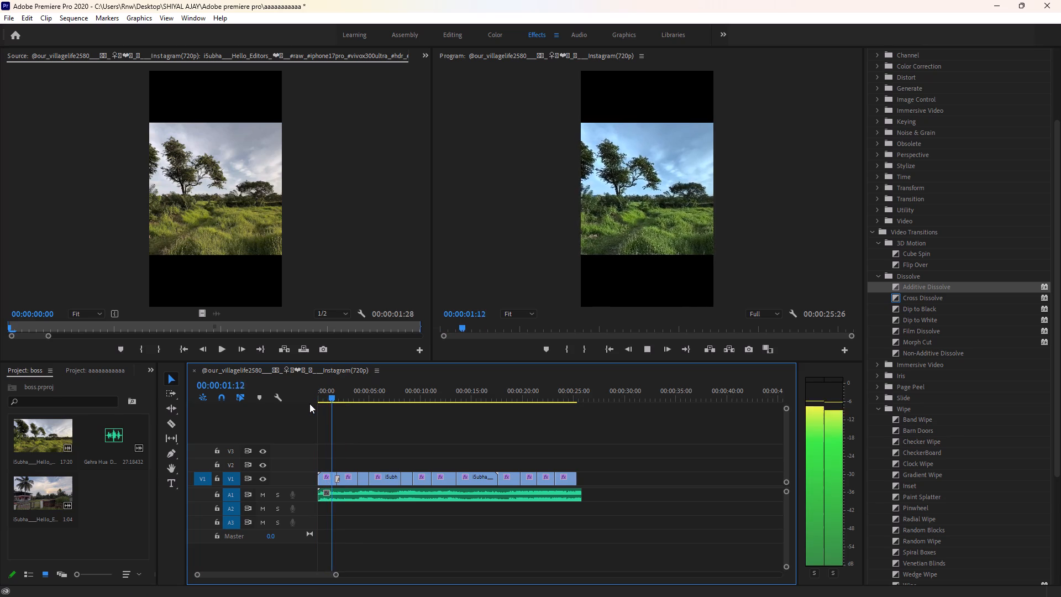
pyautogui.press('space')
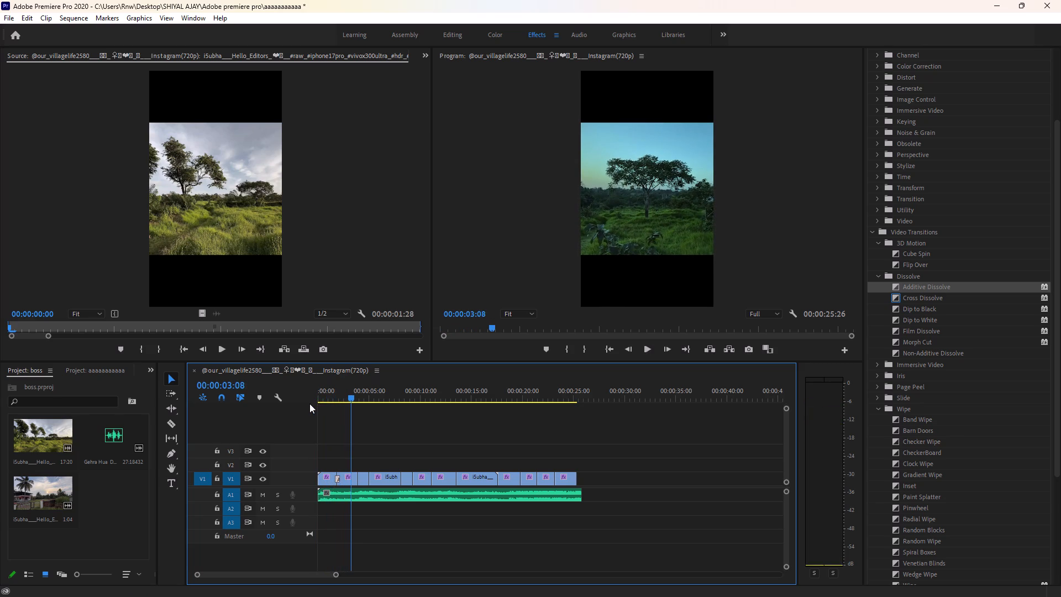
# Play on past the second V1 cut, apply a Dip to Black transition at the start of the third clip, and preview it.
pyautogui.press('space')
pyautogui.press('space')
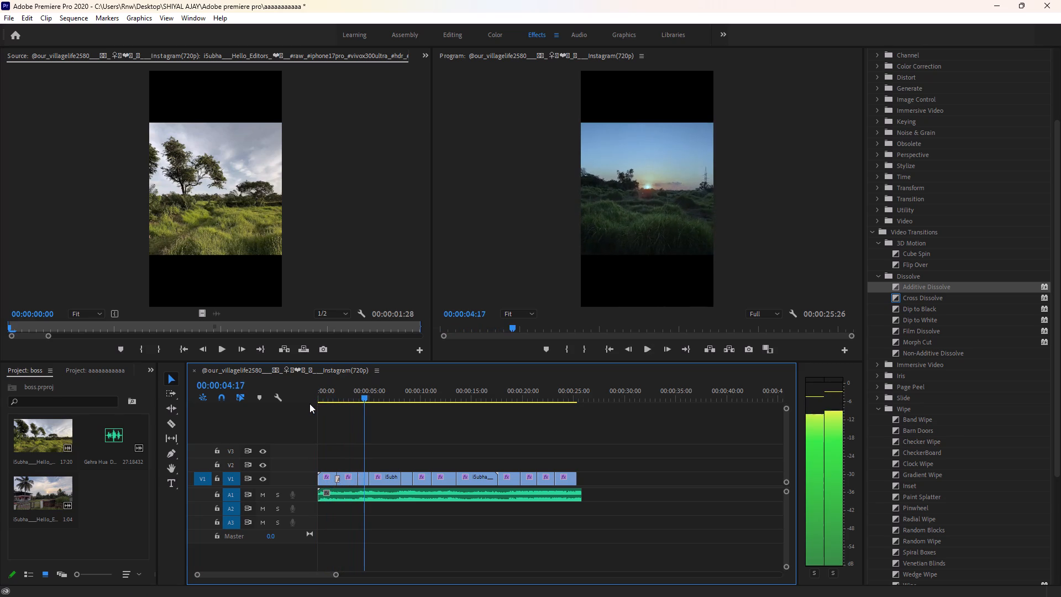
pyautogui.press('space')
pyautogui.press('space')
pyautogui.moveTo(367, 397); pyautogui.dragTo(358, 402)
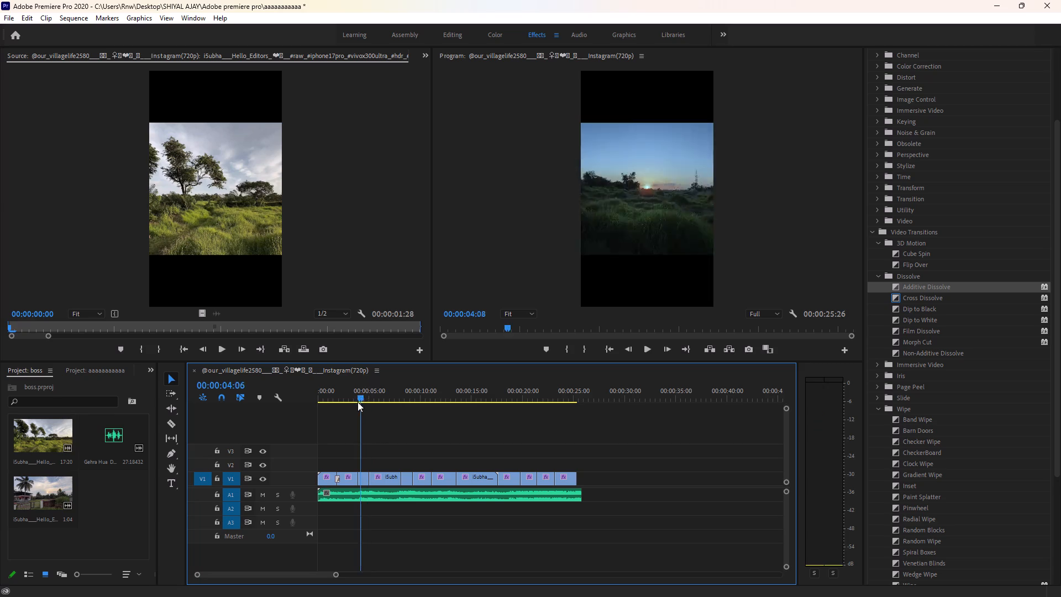
pyautogui.moveTo(358, 402); pyautogui.dragTo(351, 404)
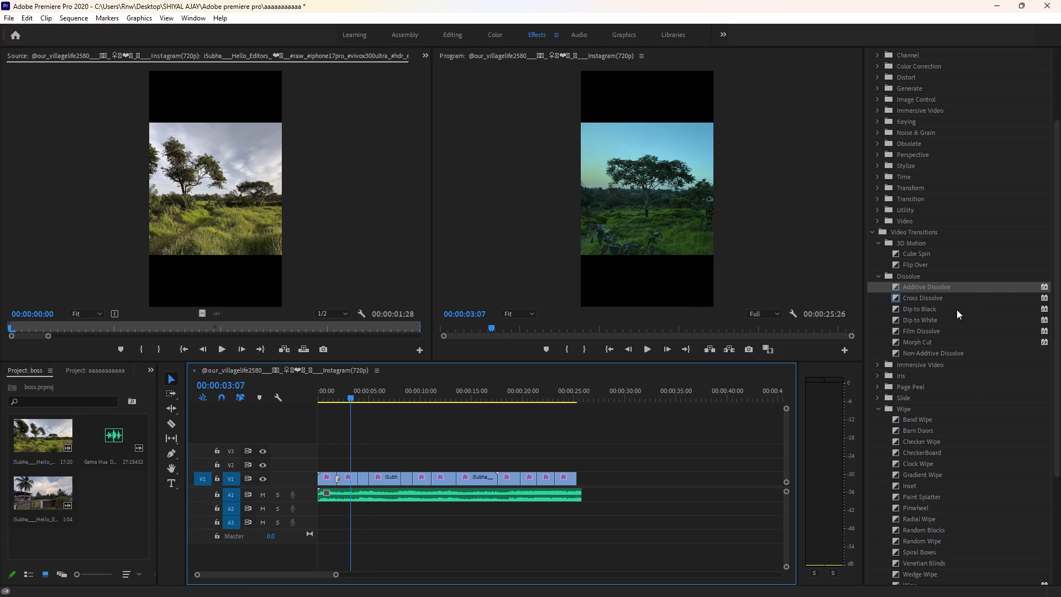
pyautogui.moveTo(952, 307); pyautogui.dragTo(356, 474)
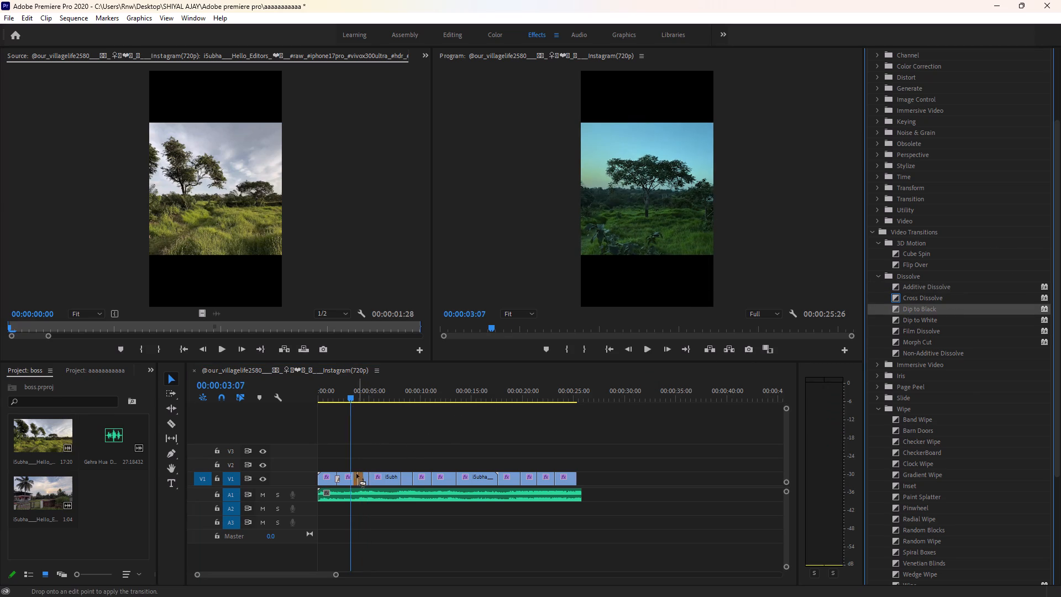
pyautogui.moveTo(356, 474); pyautogui.dragTo(363, 481)
pyautogui.moveTo(363, 481); pyautogui.dragTo(363, 480)
pyautogui.press('space')
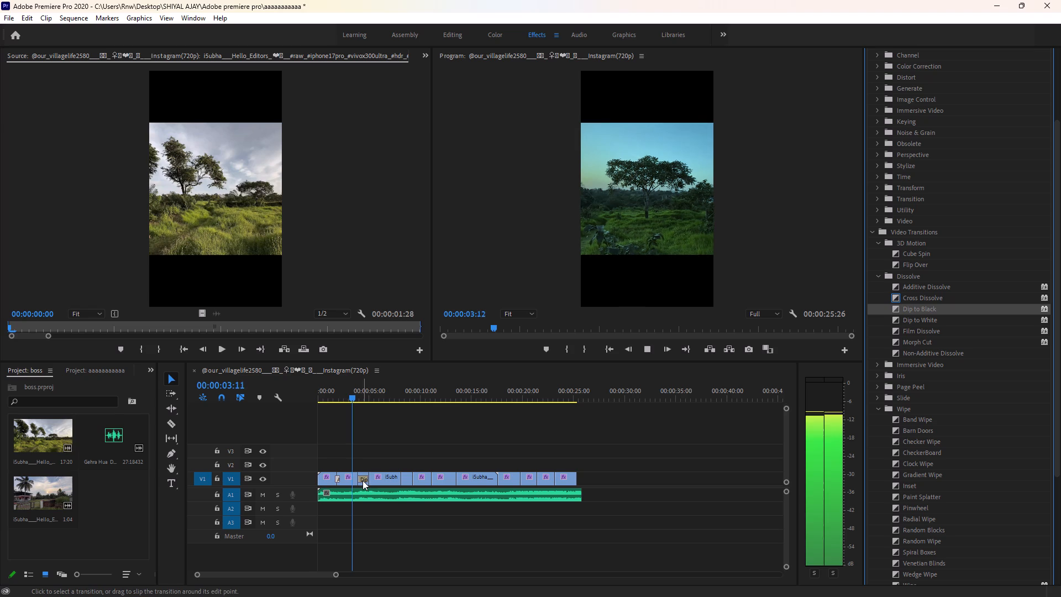
pyautogui.press('space')
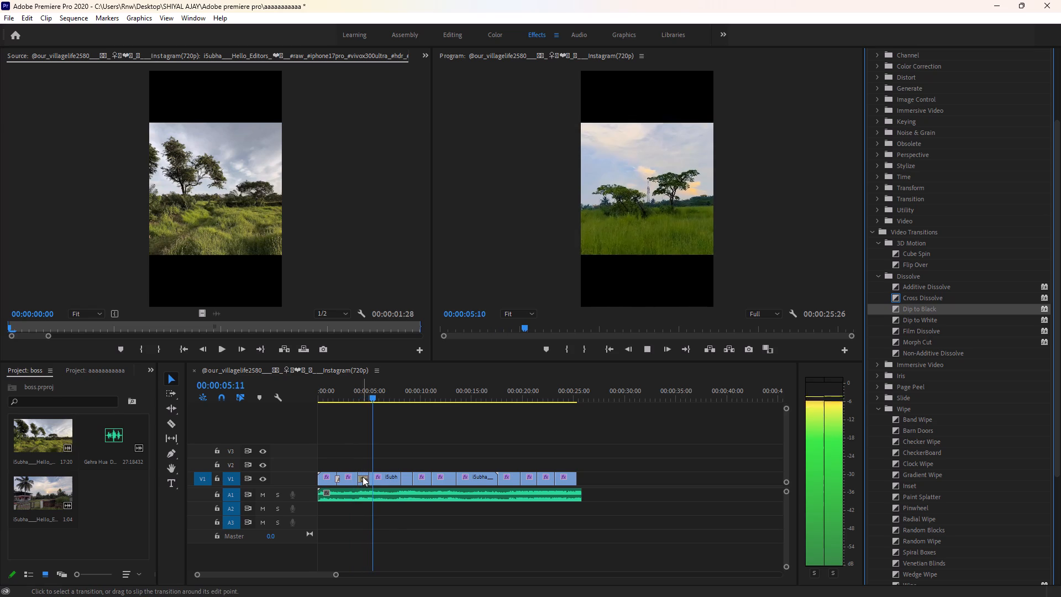
# Set the Dip to Black duration to 10 frames and replay the section across the second cut.
pyautogui.doubleClick(363, 479)
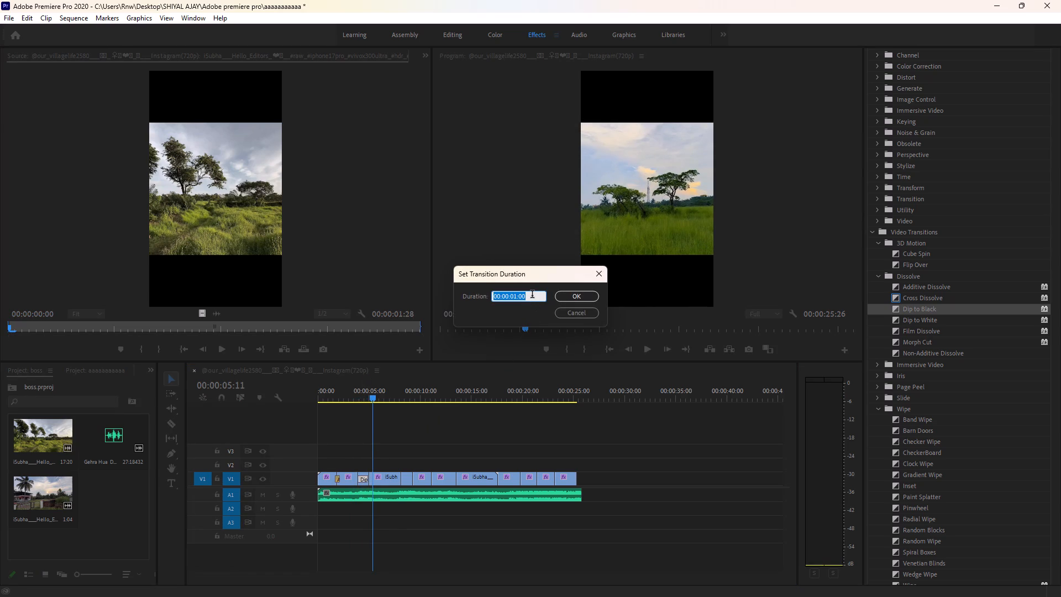
pyautogui.press('BackSpace')
pyautogui.press('4')
pyautogui.press('BackSpace')
pyautogui.write('10')
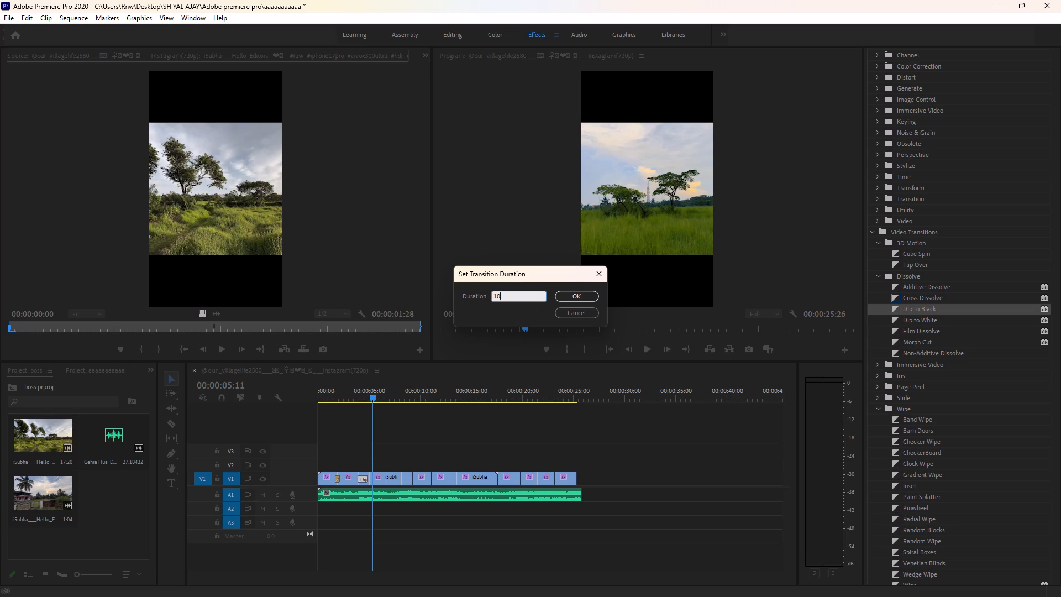
pyautogui.press('Return')
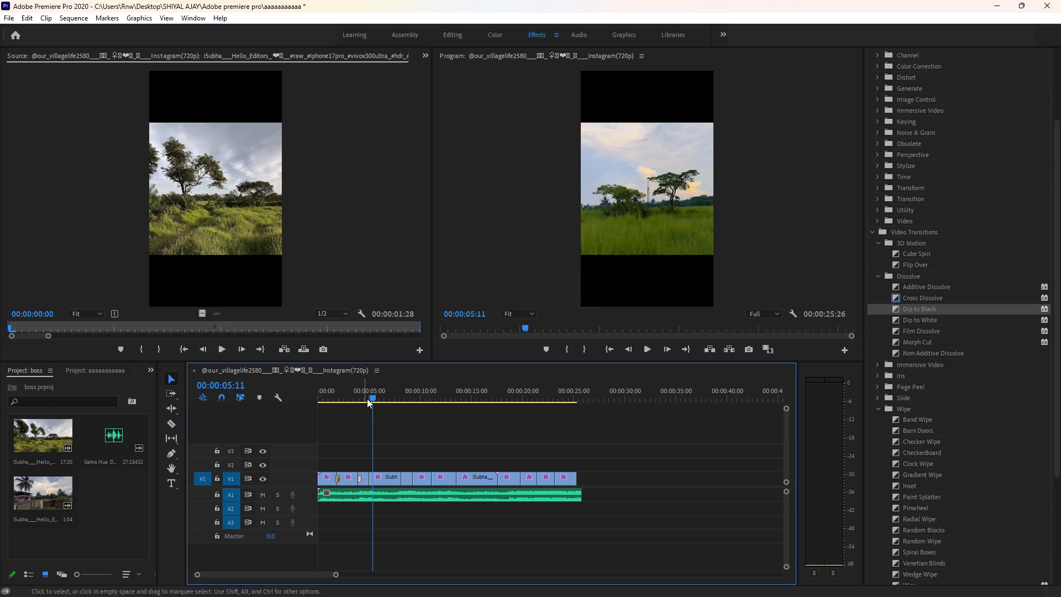
pyautogui.moveTo(372, 396); pyautogui.dragTo(339, 407)
pyautogui.press('space')
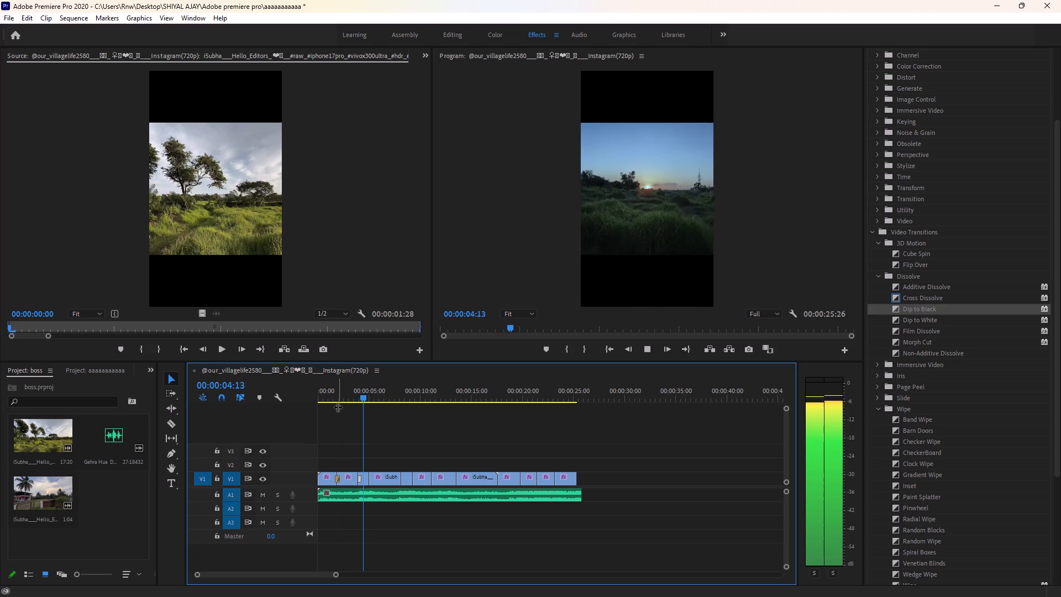
pyautogui.press('space')
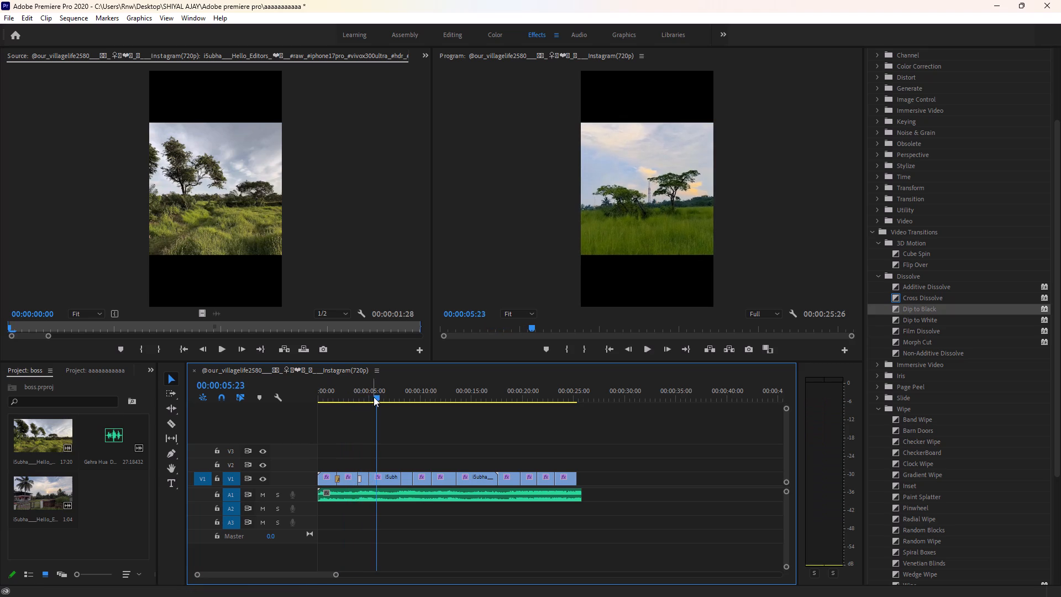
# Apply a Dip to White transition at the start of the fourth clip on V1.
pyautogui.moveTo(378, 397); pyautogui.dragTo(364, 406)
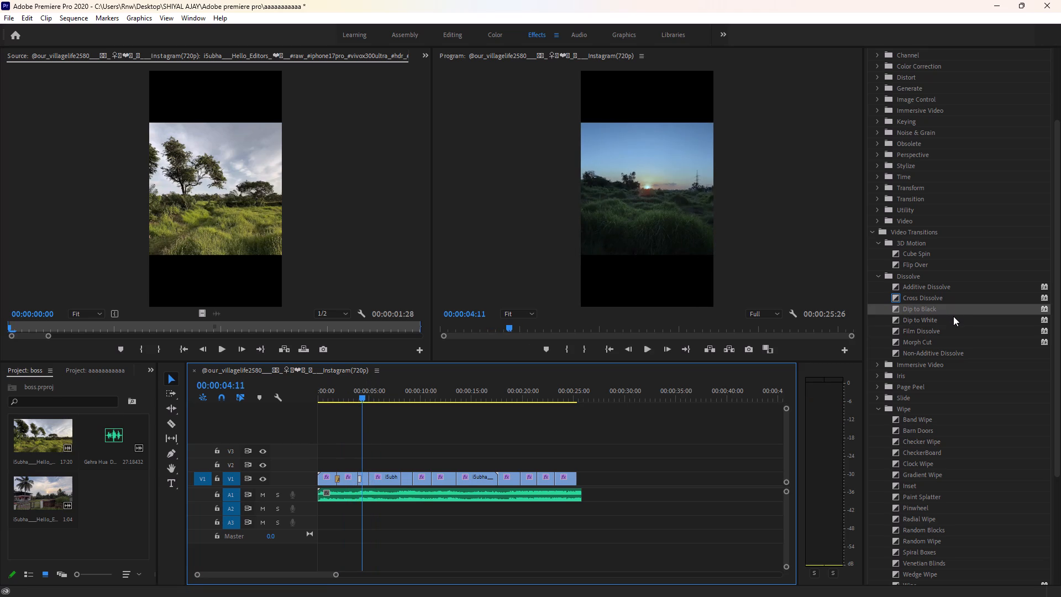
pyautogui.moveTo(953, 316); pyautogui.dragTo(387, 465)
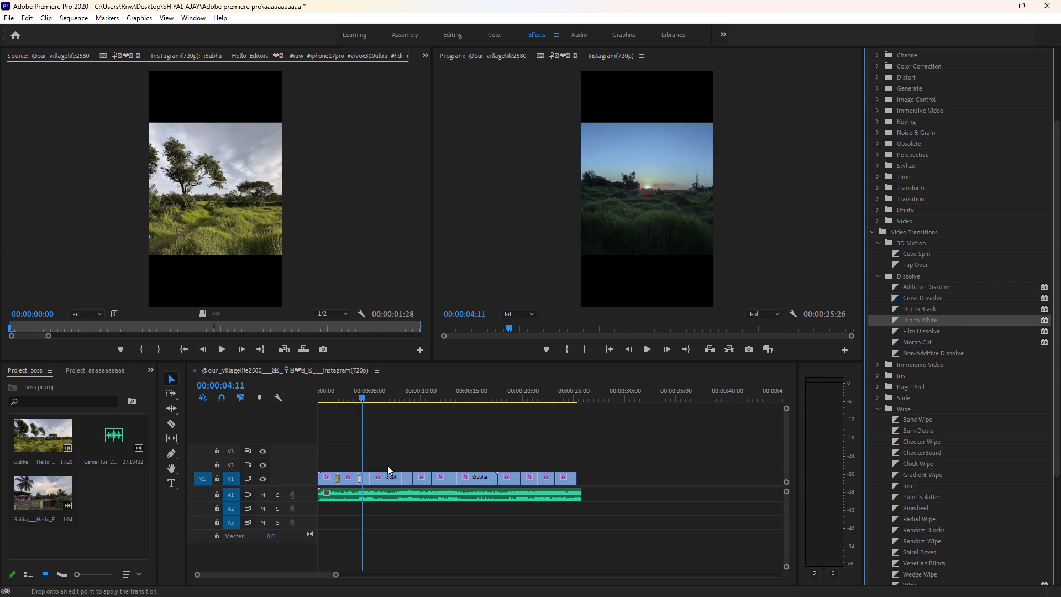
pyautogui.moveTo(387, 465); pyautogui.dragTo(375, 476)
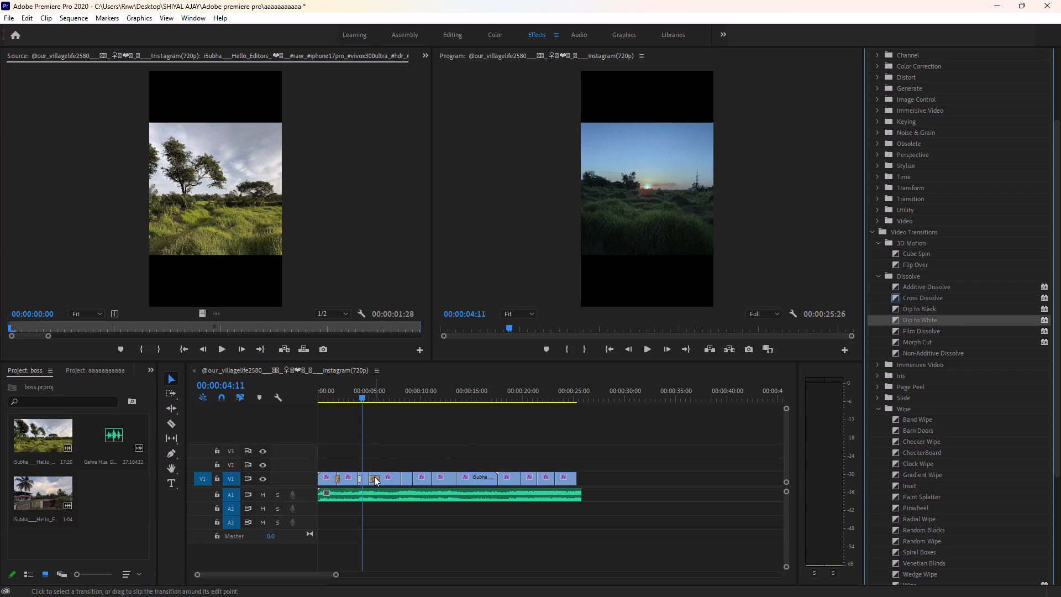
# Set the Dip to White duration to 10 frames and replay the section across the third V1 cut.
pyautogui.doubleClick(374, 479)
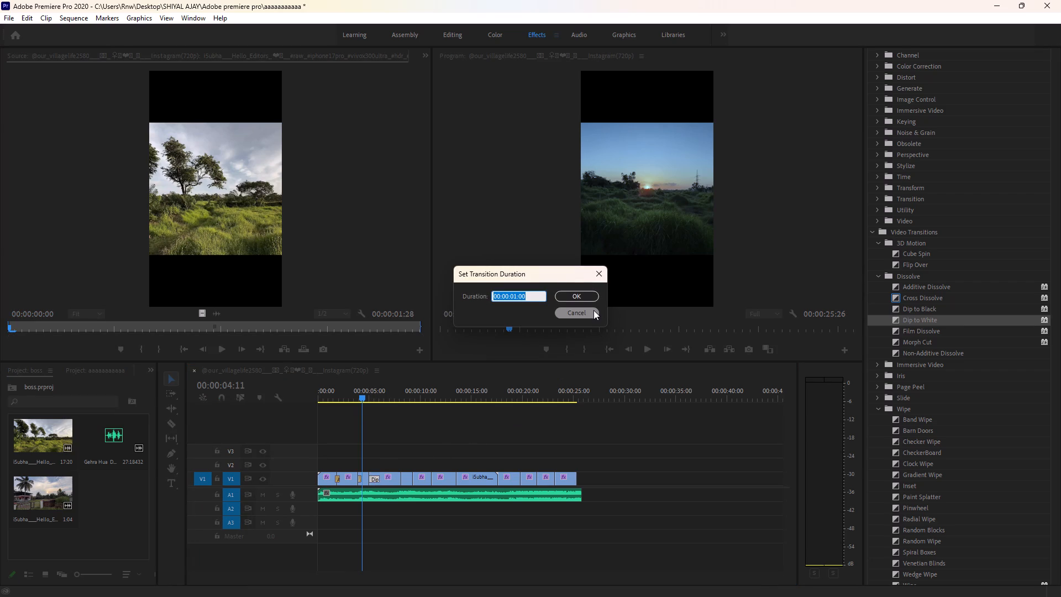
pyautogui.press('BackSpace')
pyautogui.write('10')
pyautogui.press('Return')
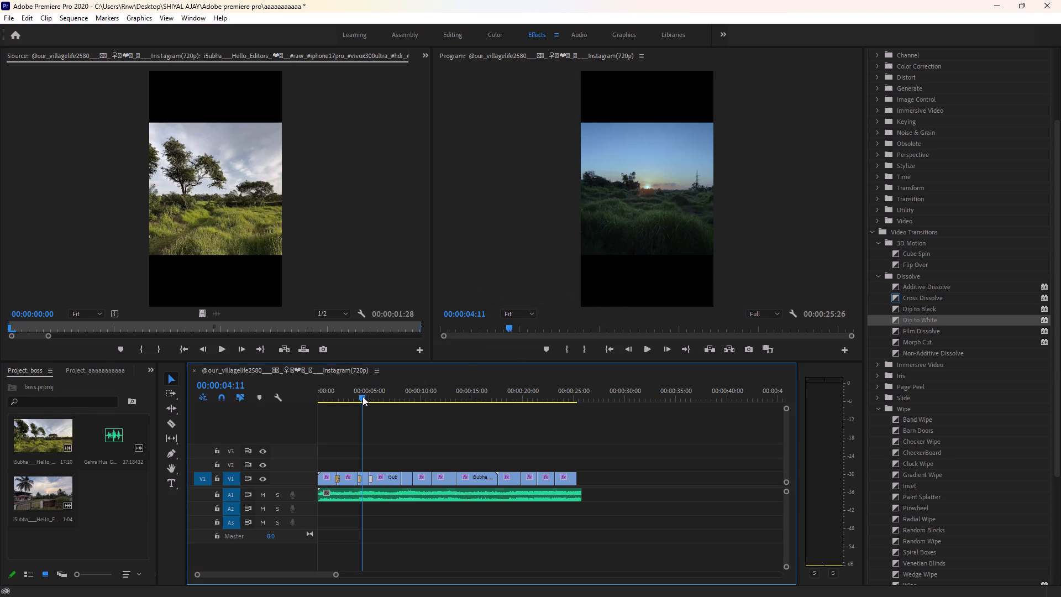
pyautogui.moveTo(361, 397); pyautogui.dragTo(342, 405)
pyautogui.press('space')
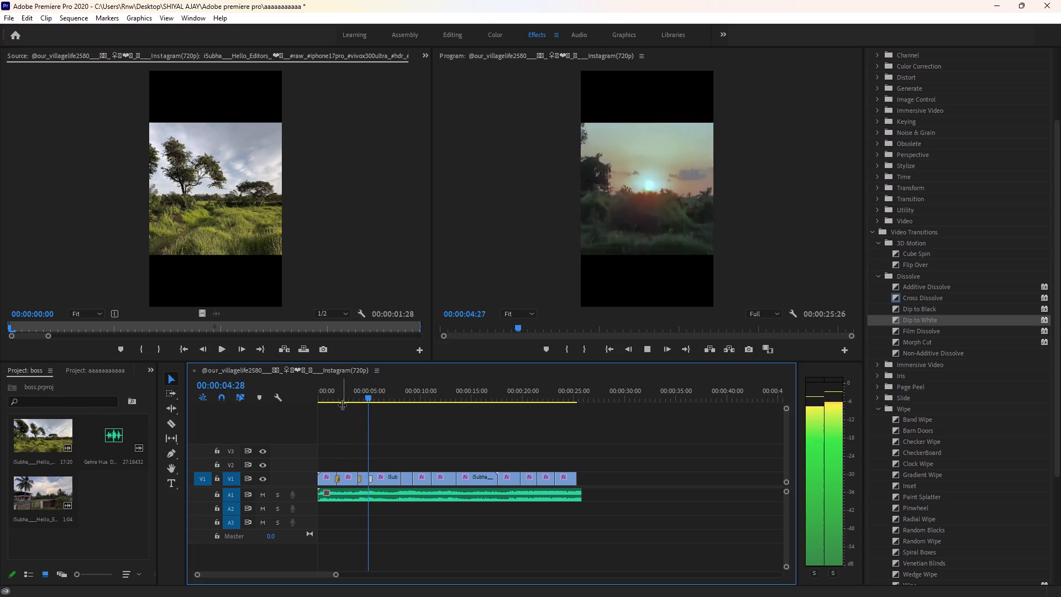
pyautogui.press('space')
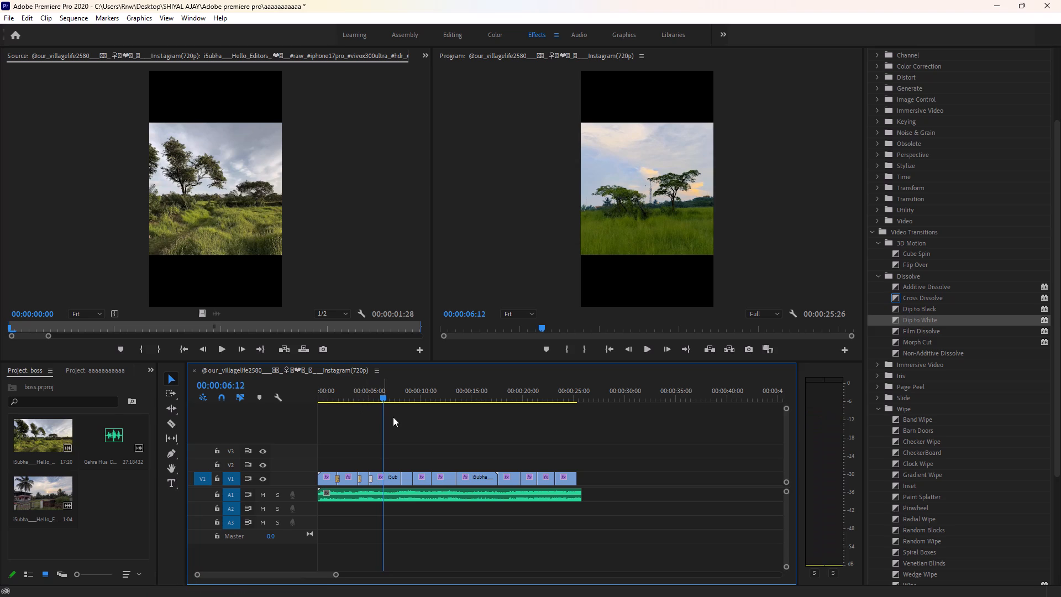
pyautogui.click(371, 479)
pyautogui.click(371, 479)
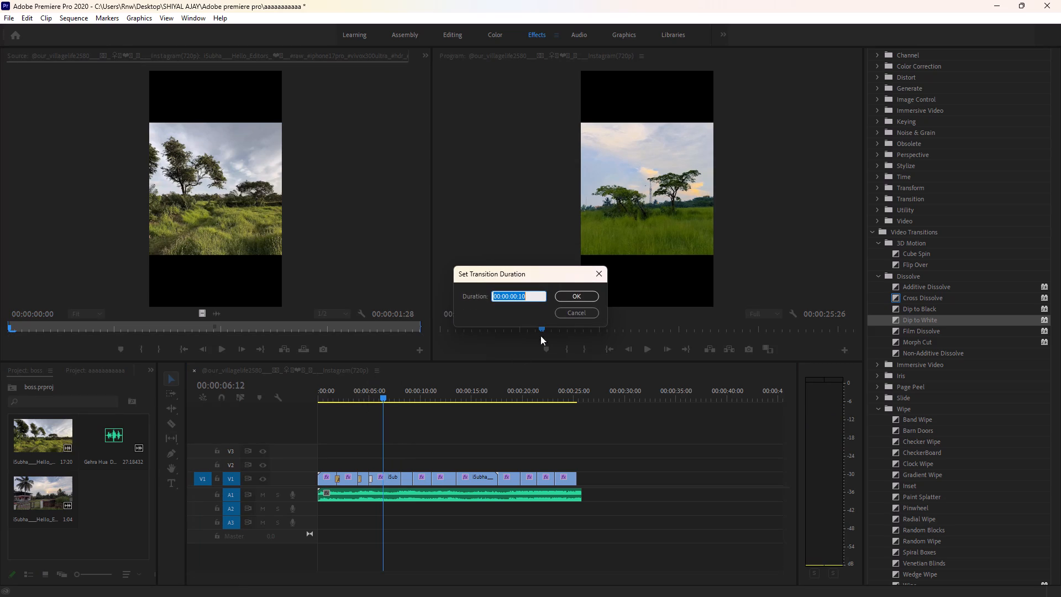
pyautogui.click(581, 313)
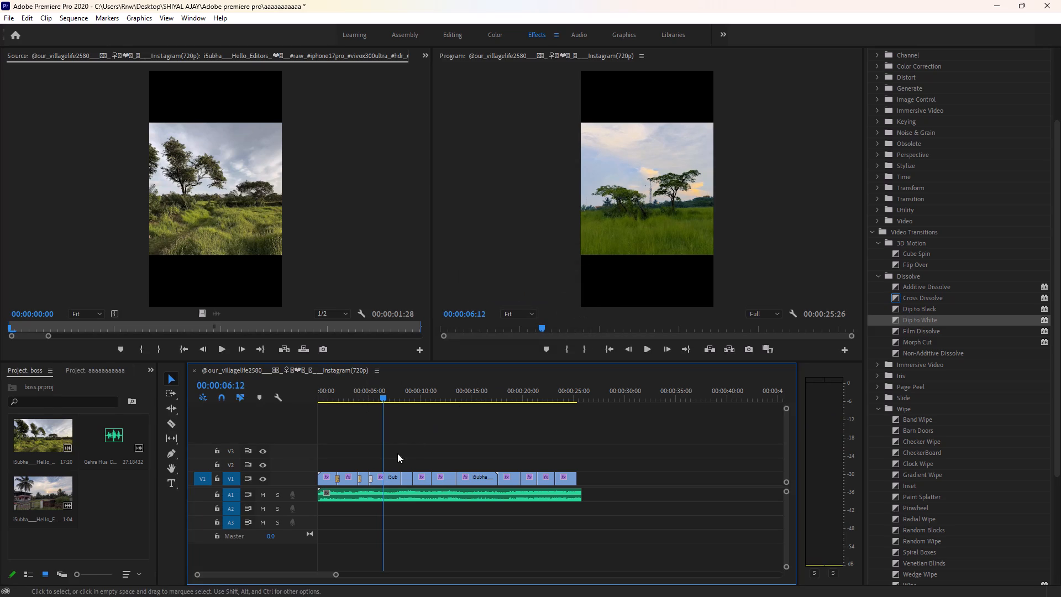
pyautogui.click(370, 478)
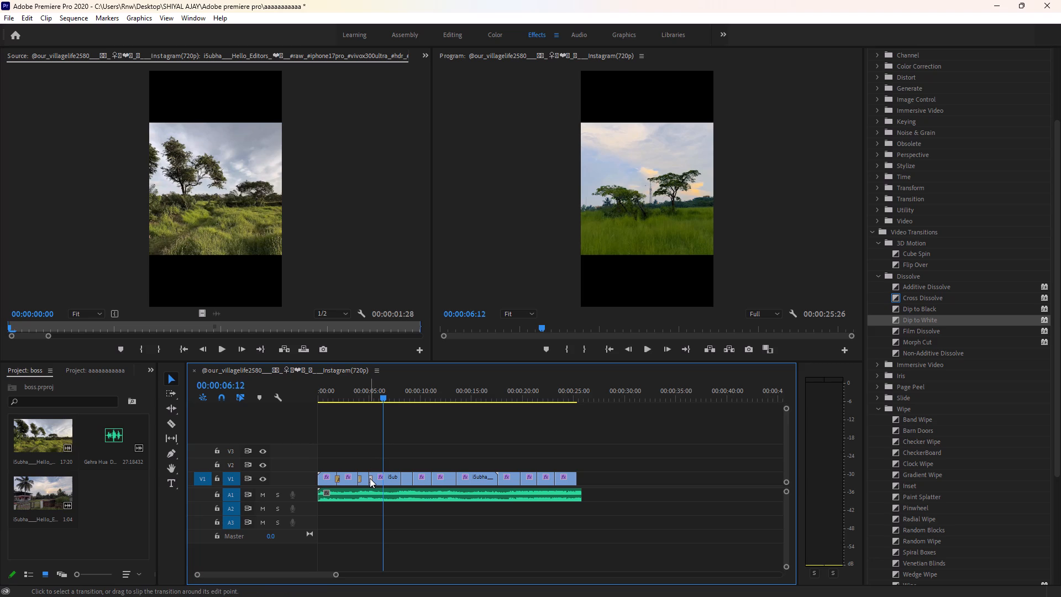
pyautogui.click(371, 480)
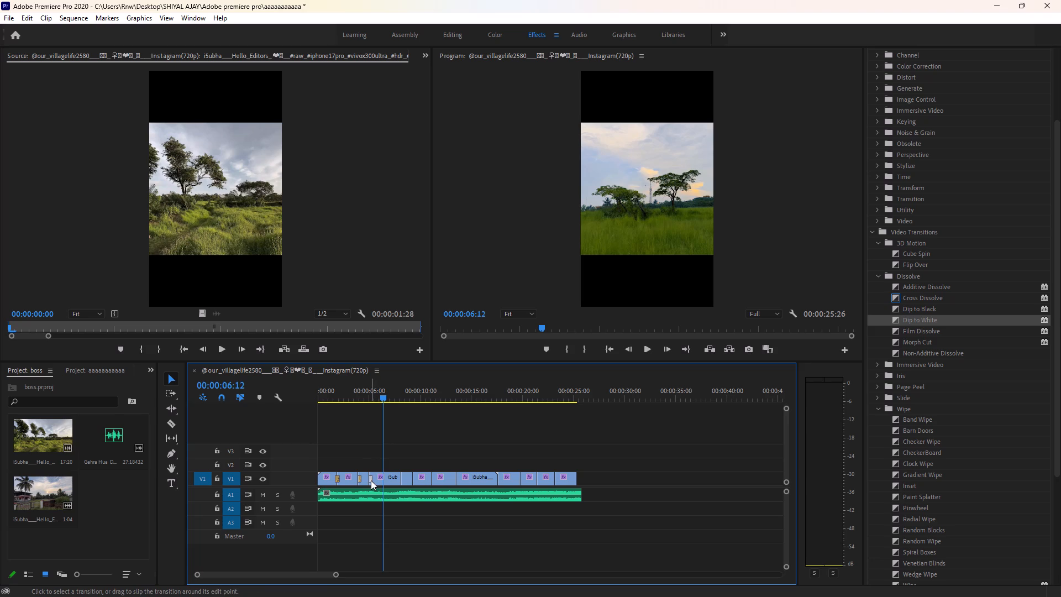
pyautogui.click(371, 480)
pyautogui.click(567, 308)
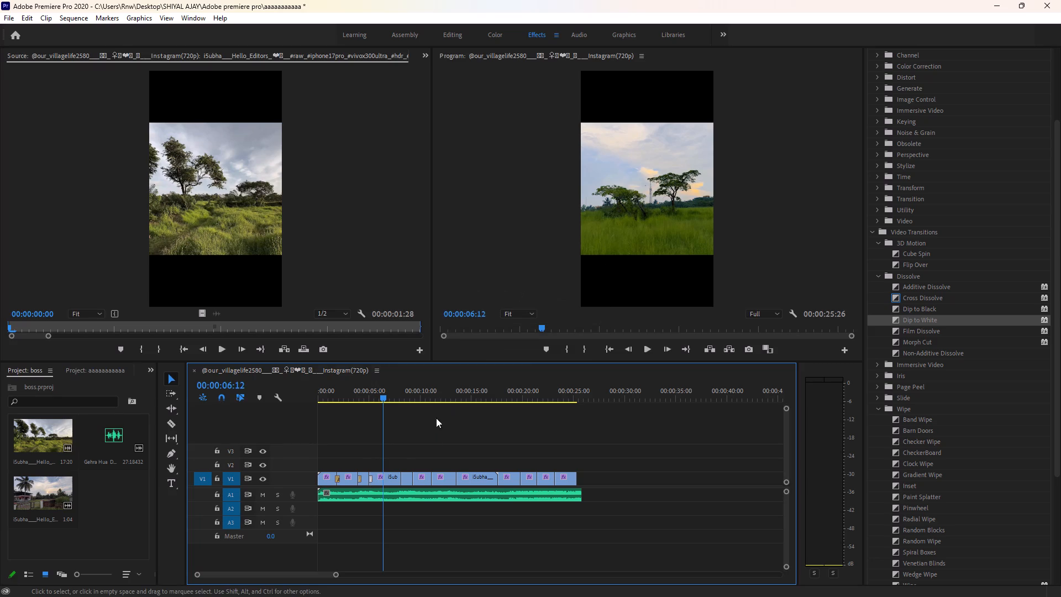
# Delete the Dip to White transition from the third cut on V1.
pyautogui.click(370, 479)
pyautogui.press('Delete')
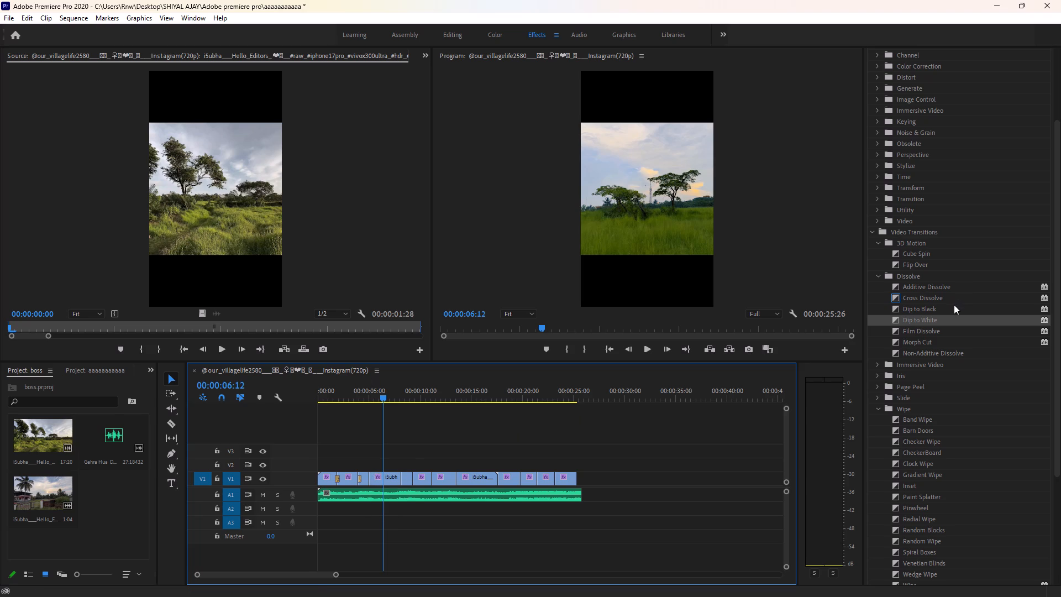
# Apply a Dip to Black transition at the start of the fourth clip on V1.
pyautogui.moveTo(953, 305); pyautogui.dragTo(367, 473)
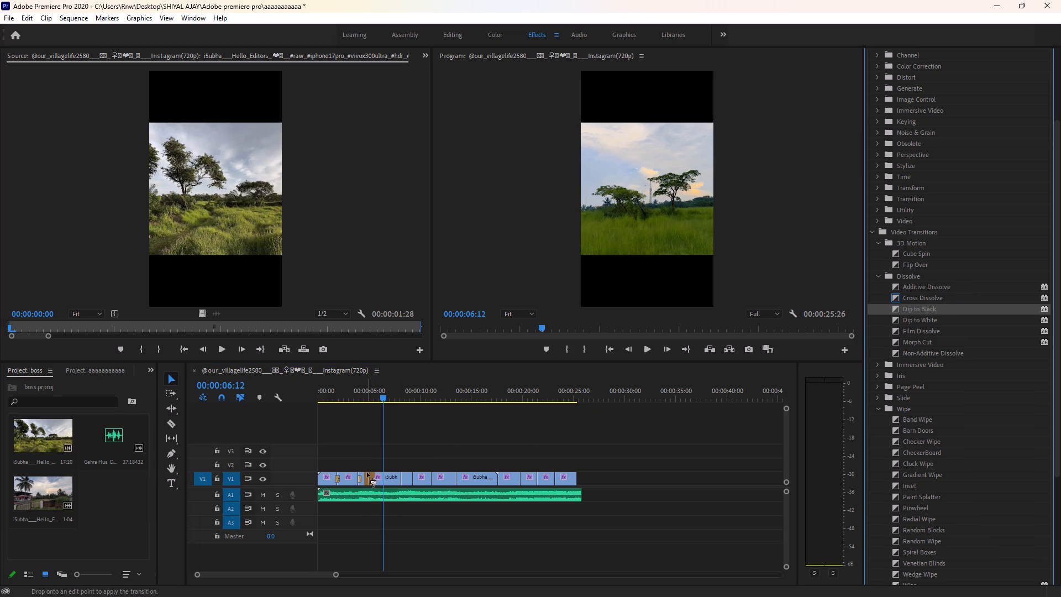
pyautogui.moveTo(367, 473); pyautogui.dragTo(375, 473)
pyautogui.moveTo(375, 473); pyautogui.dragTo(375, 475)
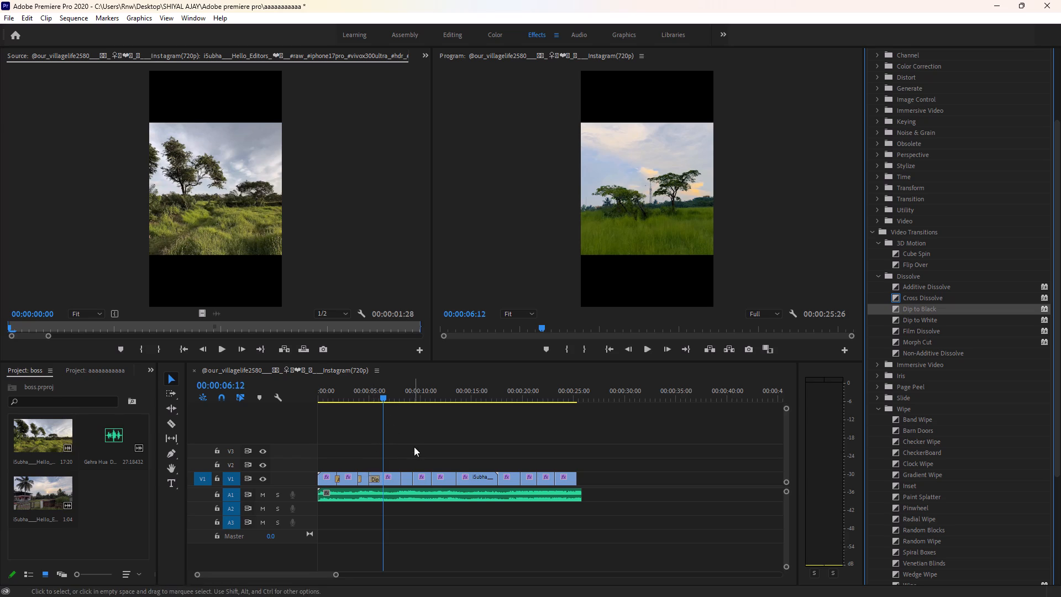
# Set the fourth clip's Dip to Black duration to 10 frames and replay the section across the third cut.
pyautogui.click(373, 479)
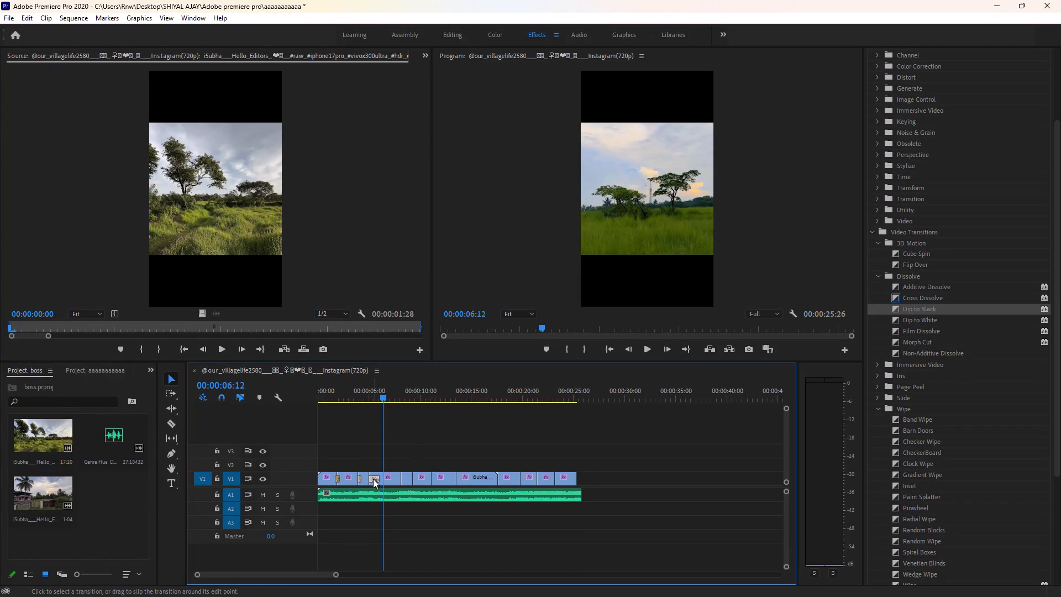
pyautogui.doubleClick(373, 479)
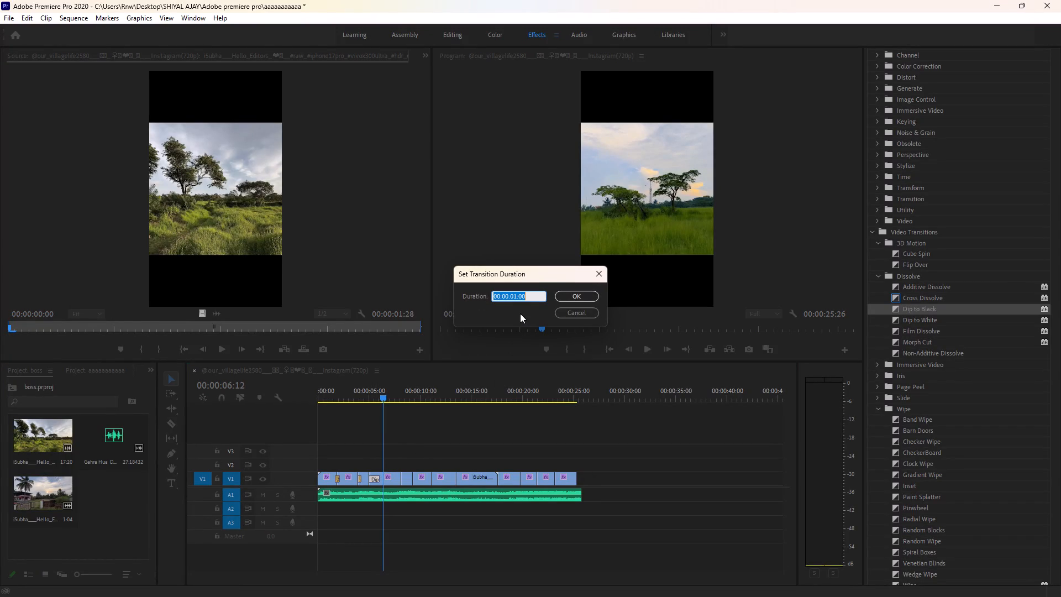
pyautogui.press('BackSpace')
pyautogui.press('1')
pyautogui.press('0')
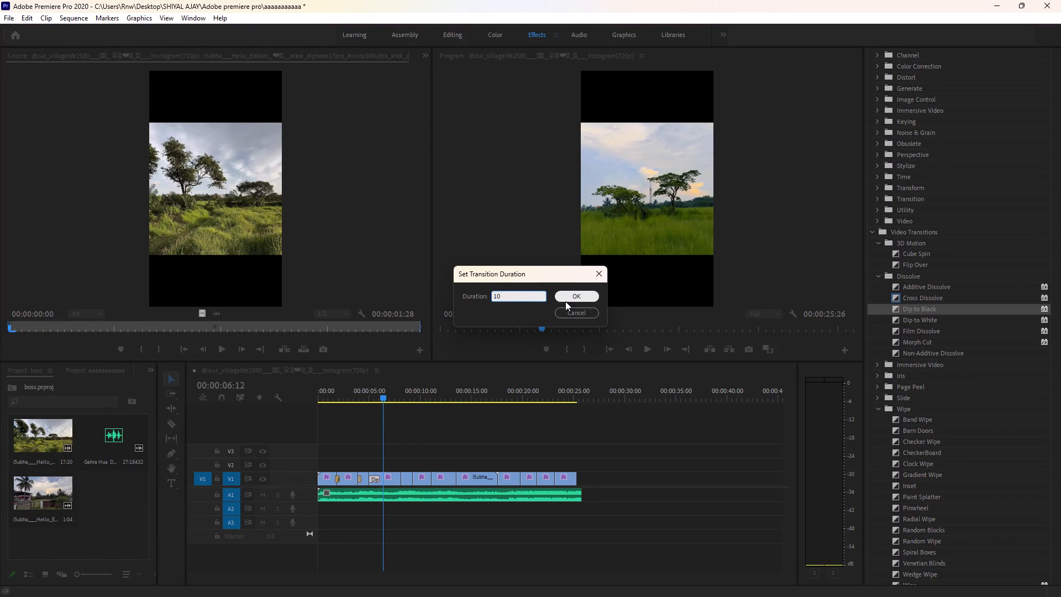
pyautogui.click(574, 300)
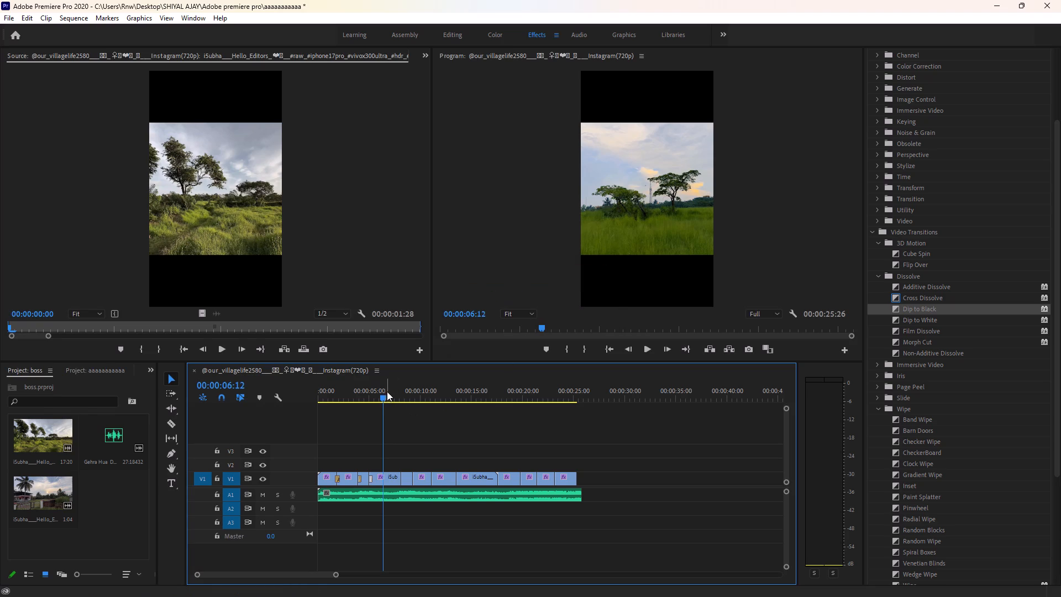
pyautogui.moveTo(384, 399); pyautogui.dragTo(360, 407)
pyautogui.press('space')
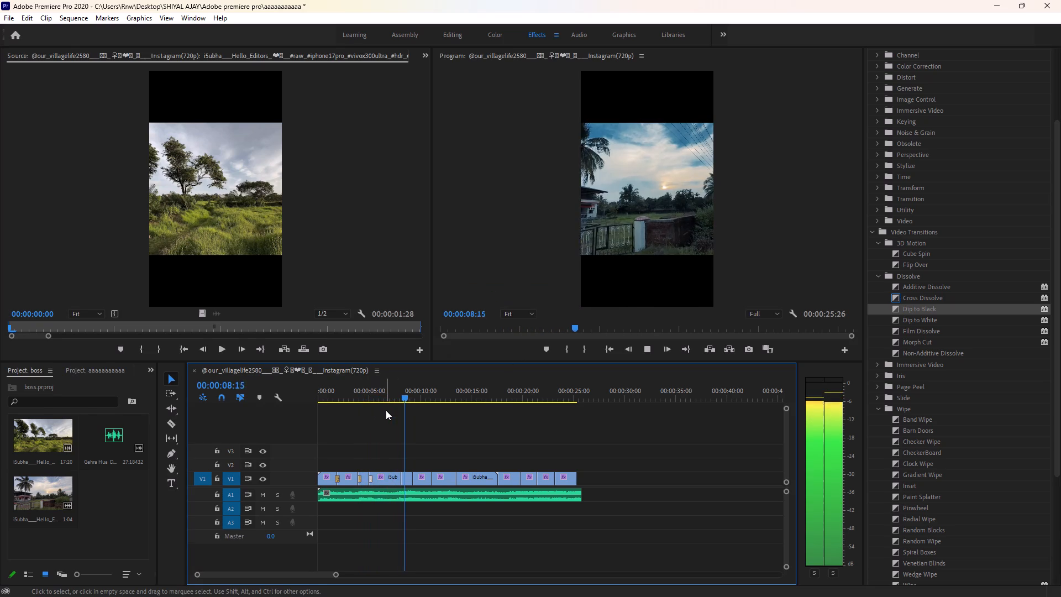
pyautogui.press('space')
# Apply a Dip to Black transition at the start of the fifth clip on V1 and preview it.
pyautogui.moveTo(406, 398); pyautogui.dragTo(388, 406)
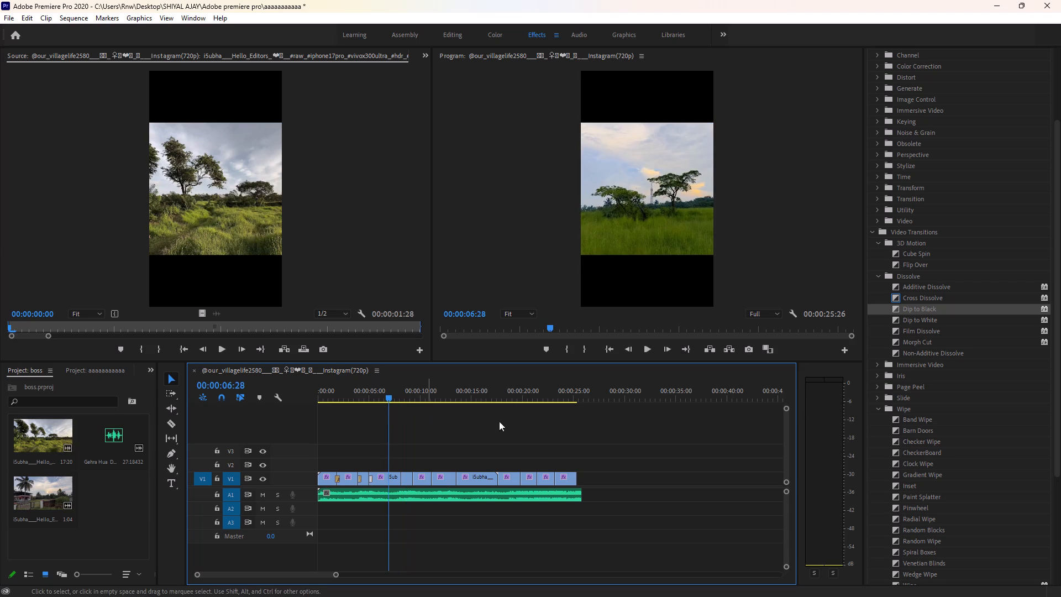
pyautogui.moveTo(955, 306); pyautogui.dragTo(533, 463)
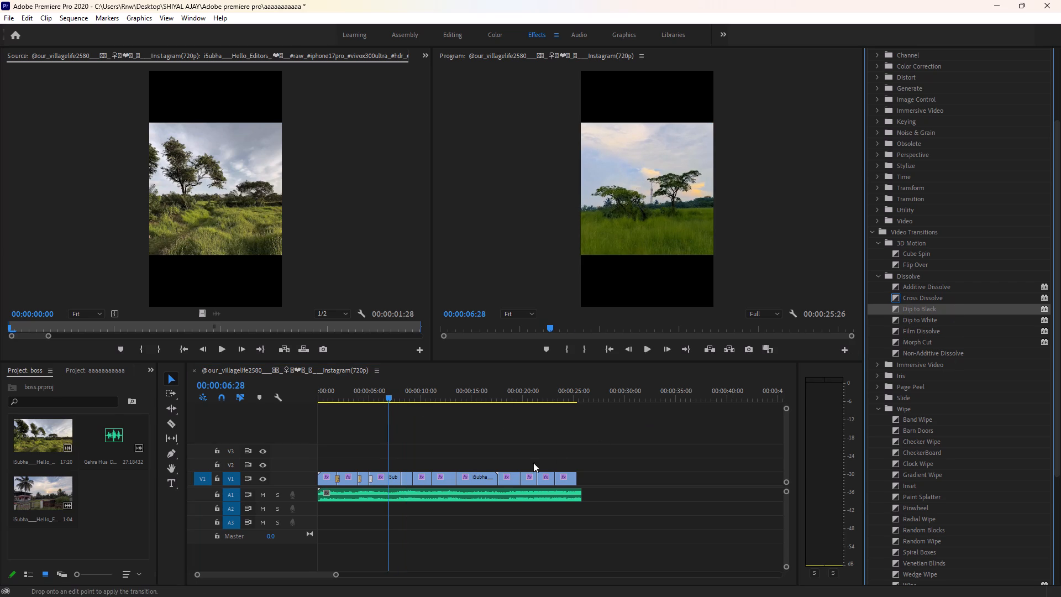
pyautogui.moveTo(533, 463); pyautogui.dragTo(407, 483)
pyautogui.moveTo(407, 483); pyautogui.dragTo(407, 483)
pyautogui.press('space')
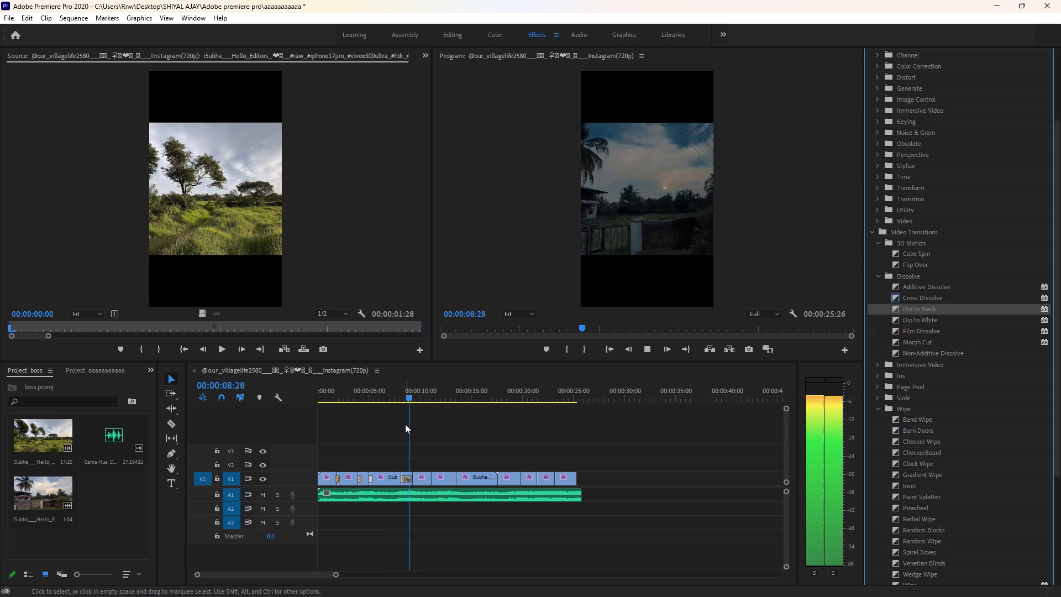
pyautogui.press('space')
# Set the duration of the Dip to Black at the start of the fifth clip to 10 frames.
pyautogui.moveTo(414, 397); pyautogui.dragTo(396, 404)
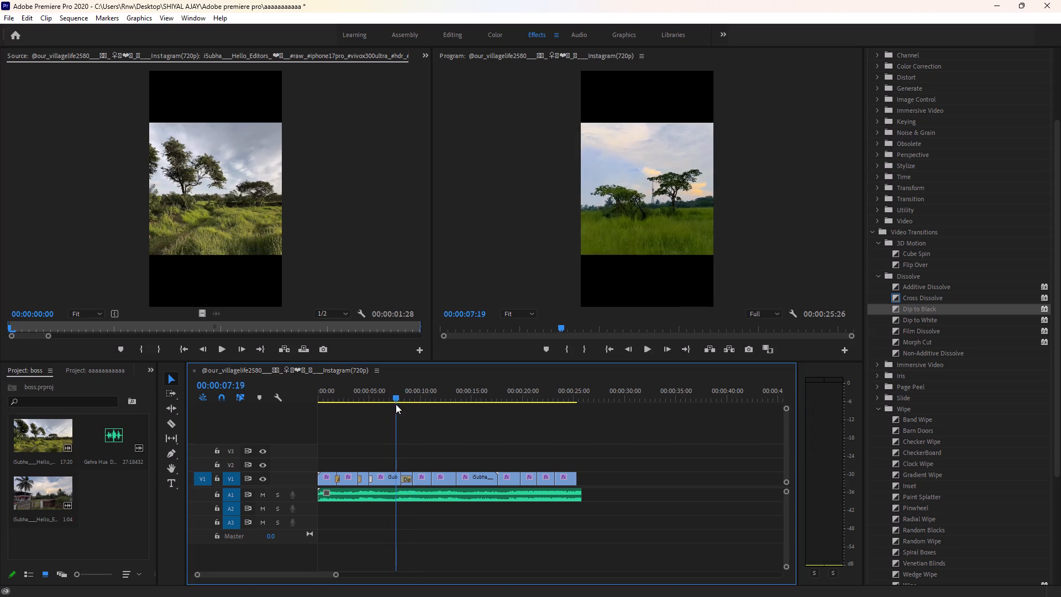
pyautogui.moveTo(396, 404); pyautogui.dragTo(394, 405)
pyautogui.doubleClick(405, 478)
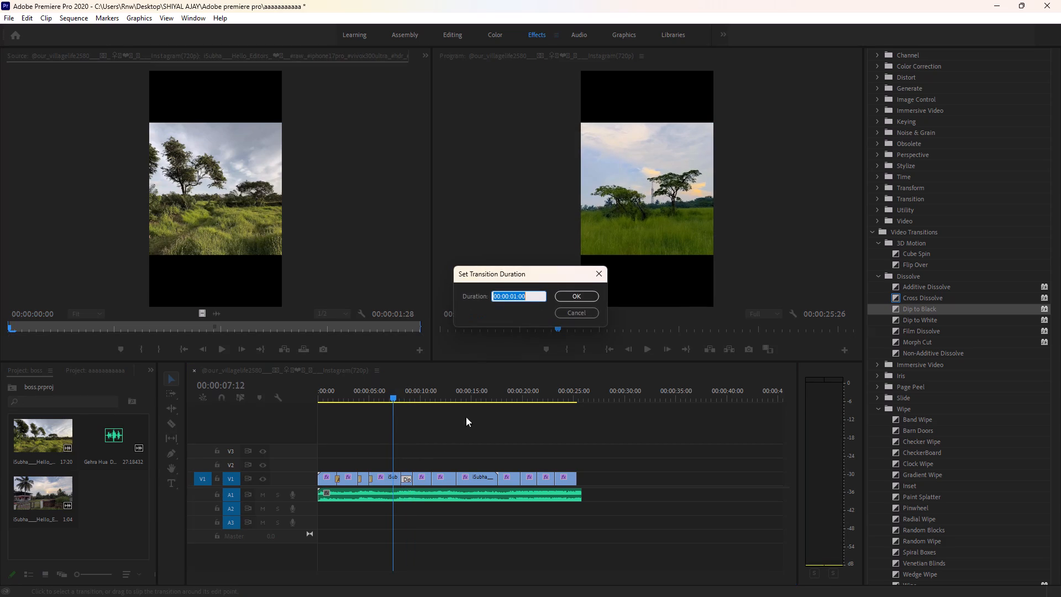
pyautogui.press('BackSpace')
pyautogui.write('10')
pyautogui.press('Return')
# Play and scrub repeatedly across the fourth V1 cut to examine the shortened Dip to Black.
pyautogui.press('space')
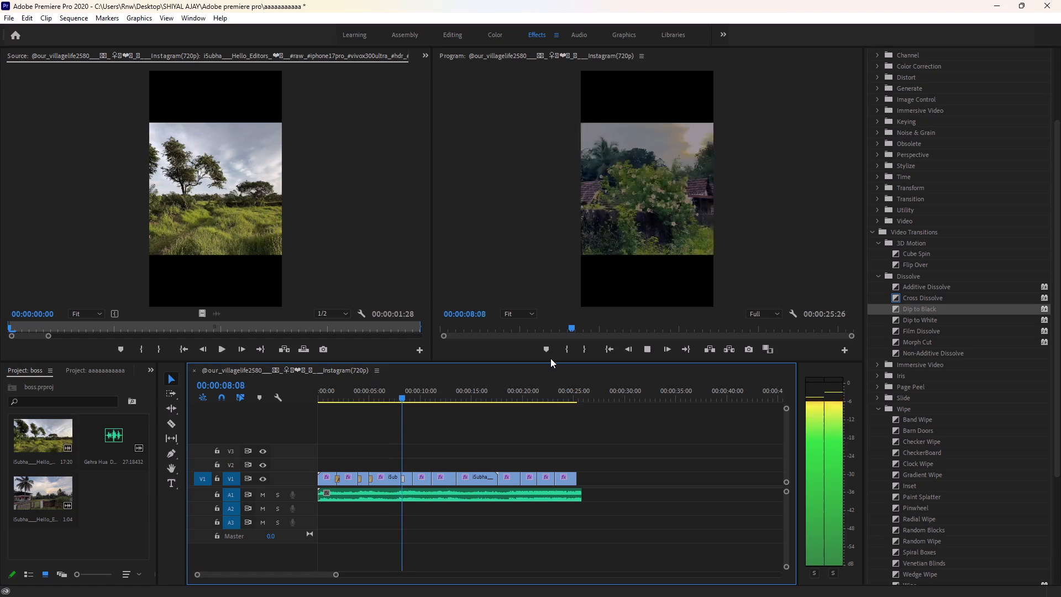
pyautogui.press('space')
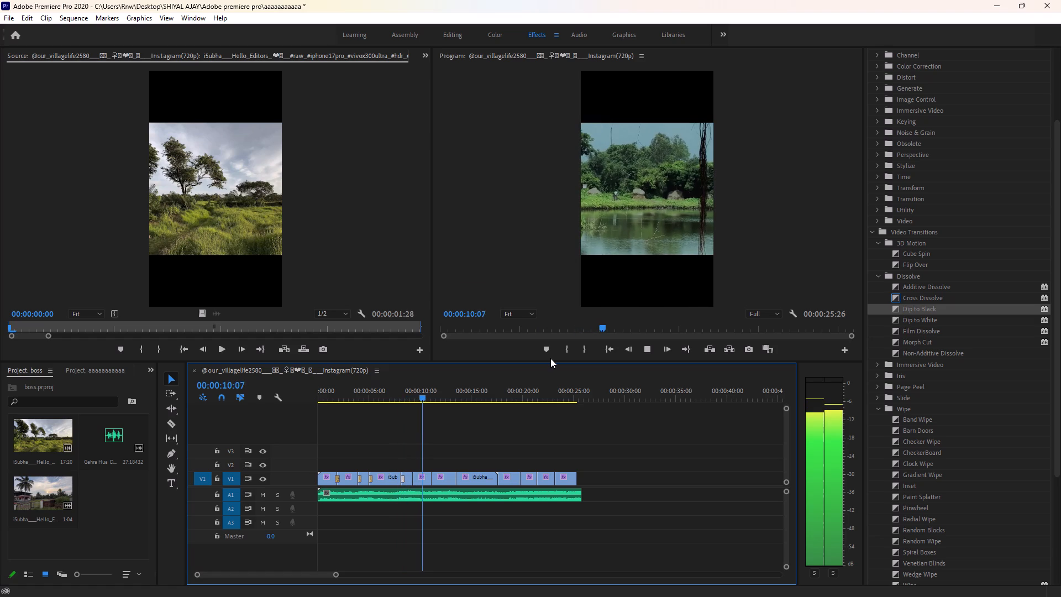
pyautogui.moveTo(423, 397); pyautogui.dragTo(401, 406)
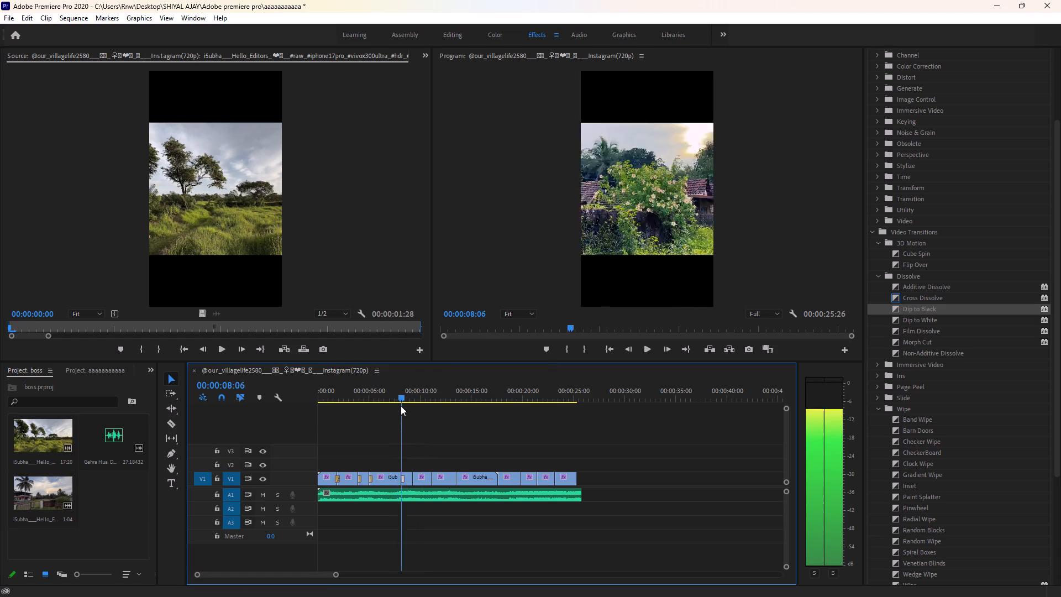
pyautogui.moveTo(401, 406); pyautogui.dragTo(391, 409)
pyautogui.press('space')
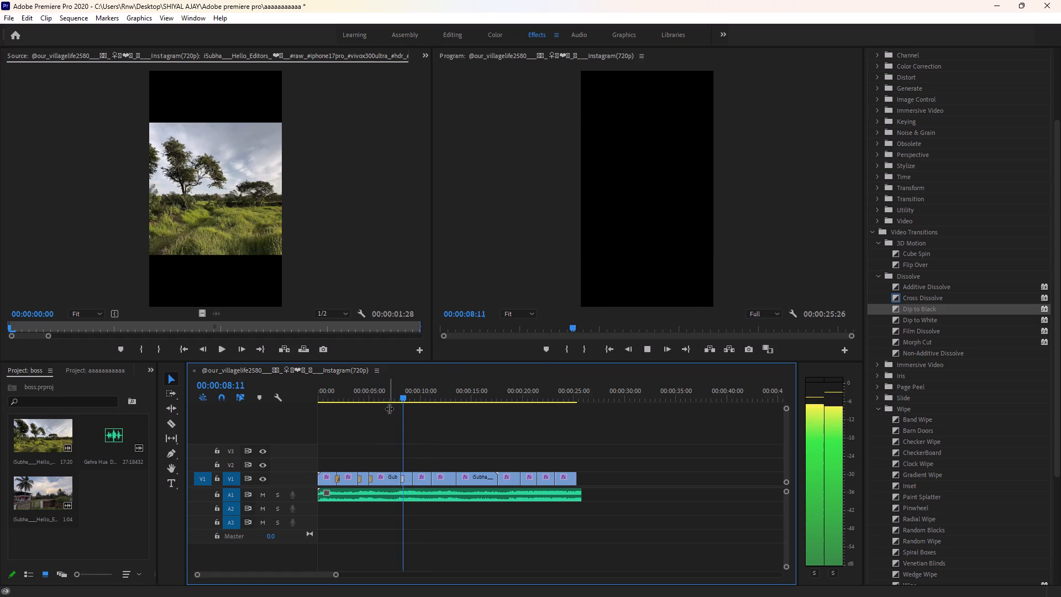
pyautogui.press('space')
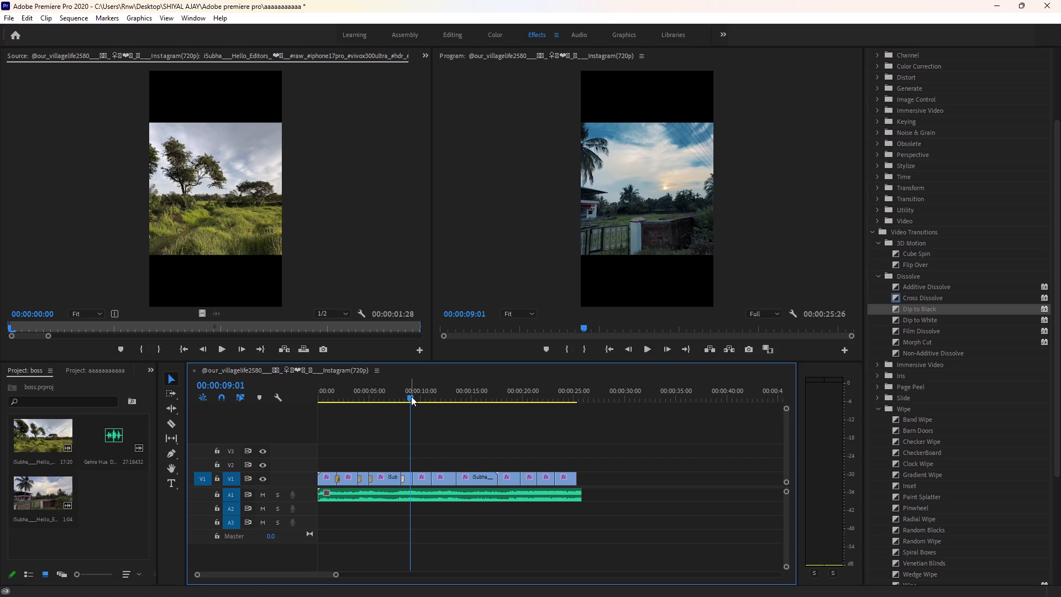
pyautogui.moveTo(411, 396); pyautogui.dragTo(400, 401)
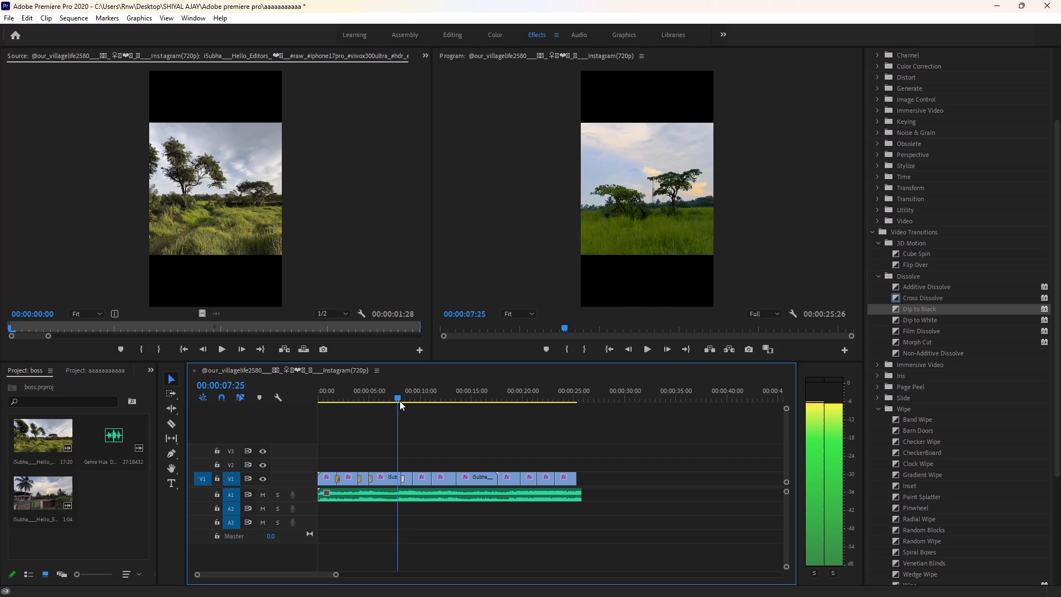
pyautogui.moveTo(400, 401); pyautogui.dragTo(409, 402)
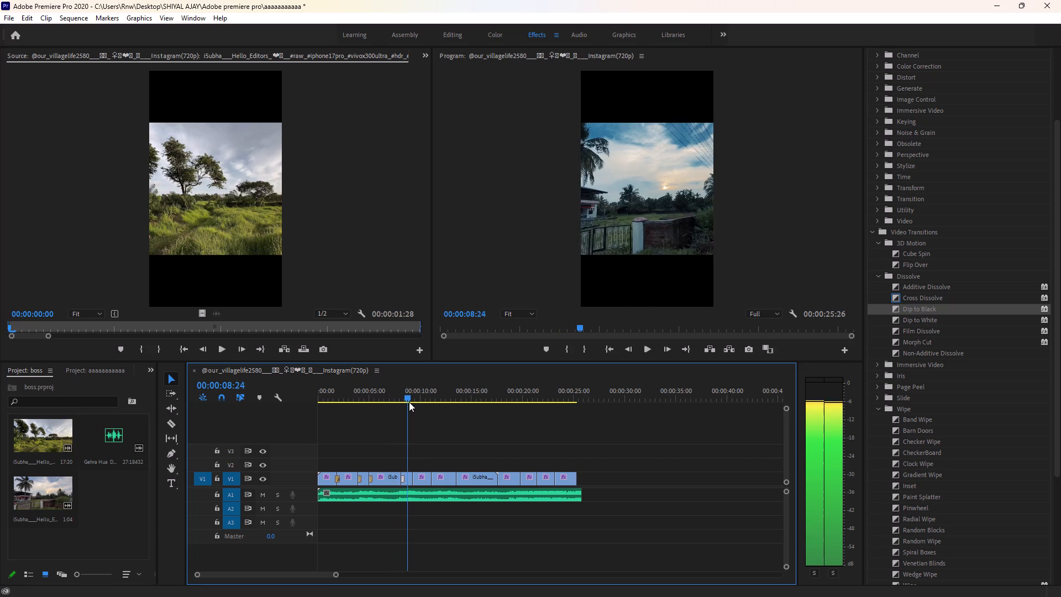
# Lift the fifth clip from V1 onto V2 and hide the V2 track output.
pyautogui.moveTo(409, 402); pyautogui.dragTo(416, 402)
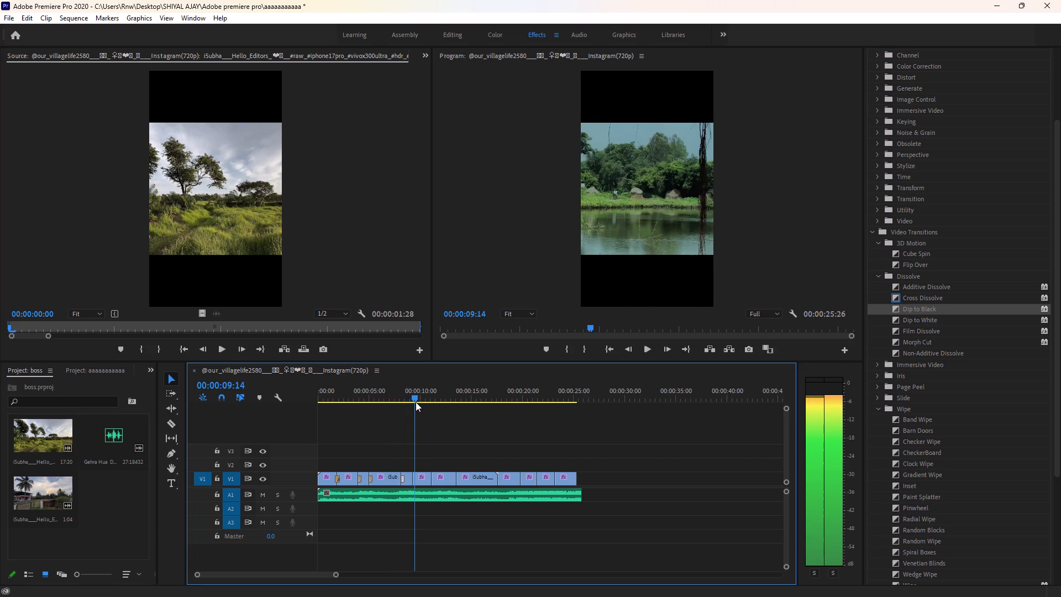
pyautogui.moveTo(416, 402); pyautogui.dragTo(422, 403)
pyautogui.click(407, 474)
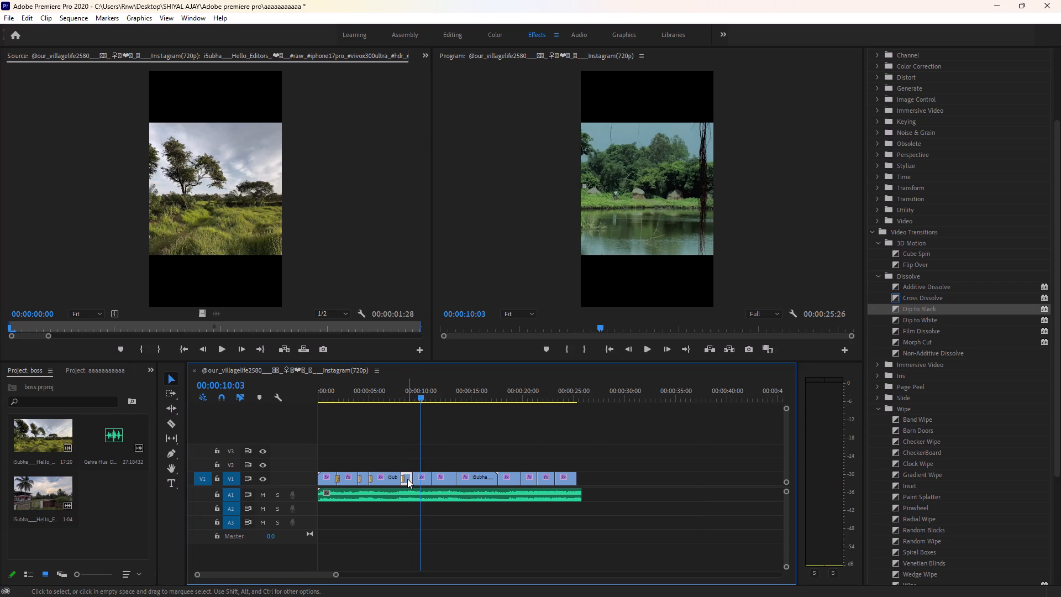
pyautogui.moveTo(407, 479); pyautogui.dragTo(409, 464)
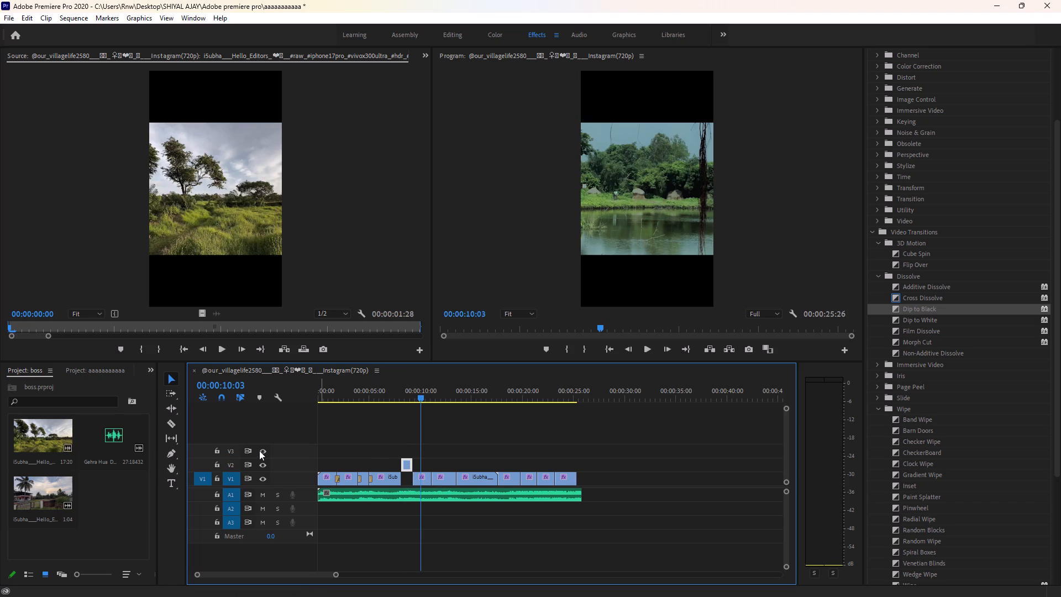
pyautogui.click(264, 464)
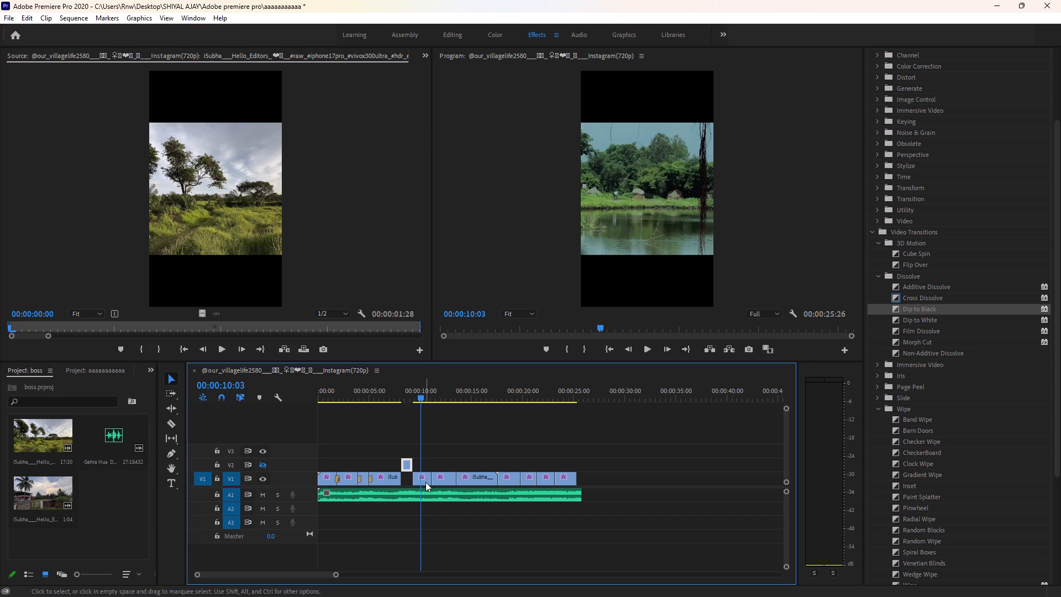
# Shift the next V1 clip earlier so it fills the gap directly after the fourth clip.
pyautogui.moveTo(426, 482); pyautogui.dragTo(417, 484)
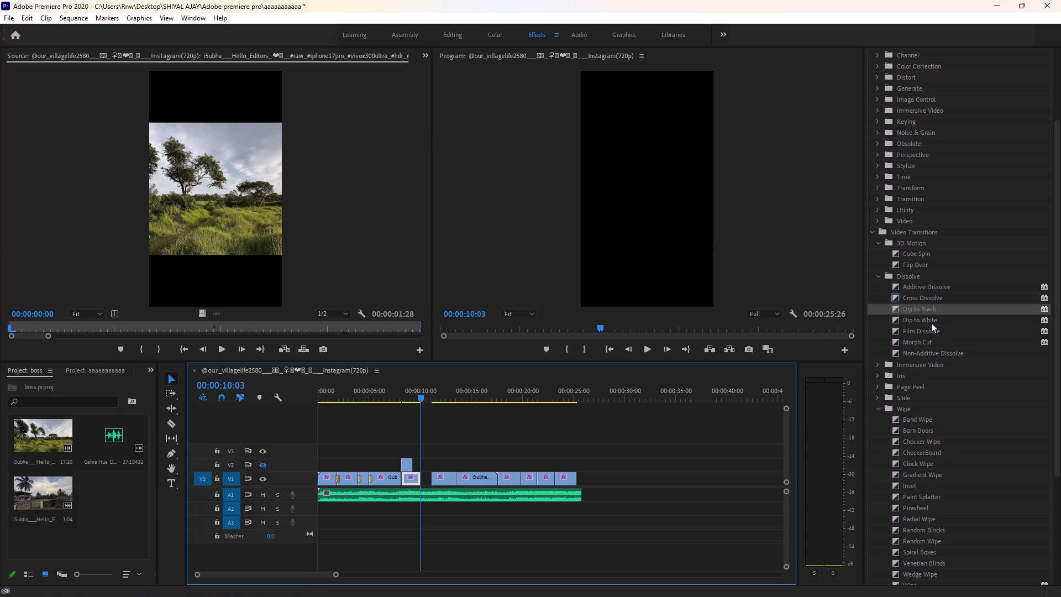
# Apply a Dip to Black transition at the start of the clip now following the fourth clip and preview it.
pyautogui.moveTo(933, 306); pyautogui.dragTo(767, 371)
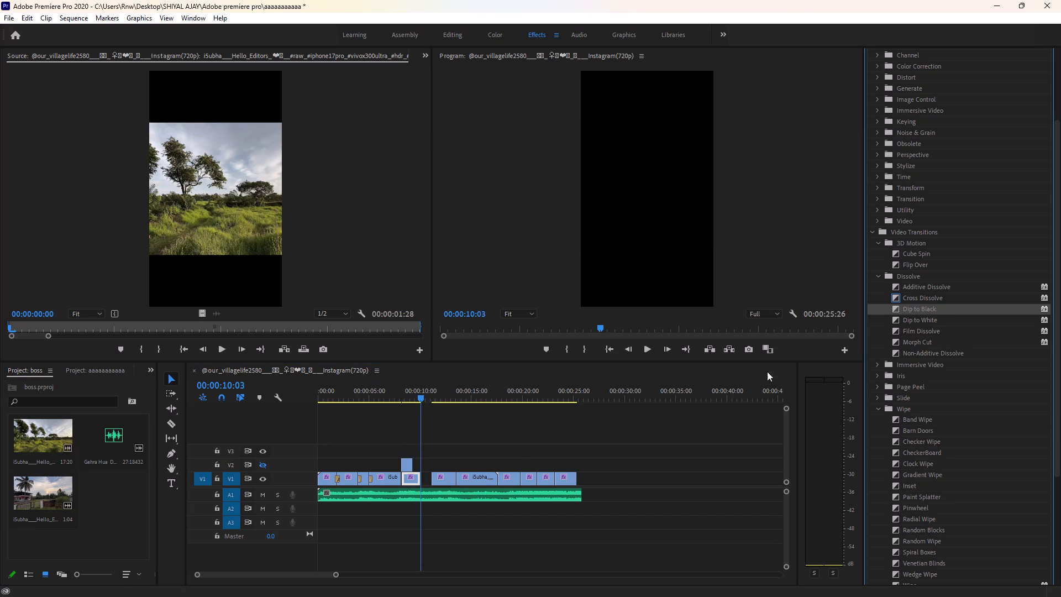
pyautogui.moveTo(767, 371); pyautogui.dragTo(402, 478)
pyautogui.moveTo(402, 478); pyautogui.dragTo(405, 479)
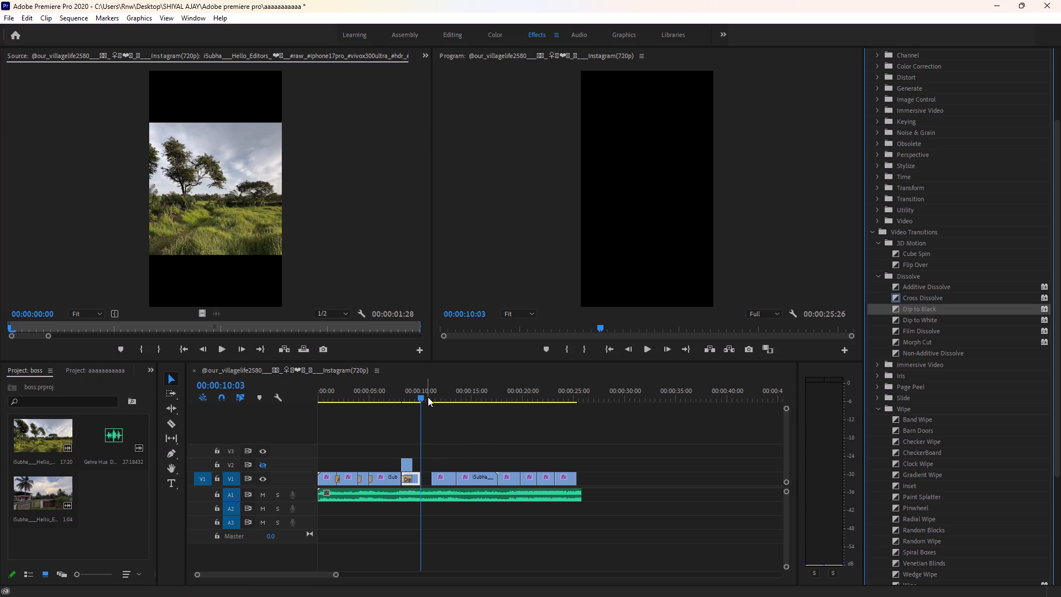
pyautogui.moveTo(421, 398); pyautogui.dragTo(396, 410)
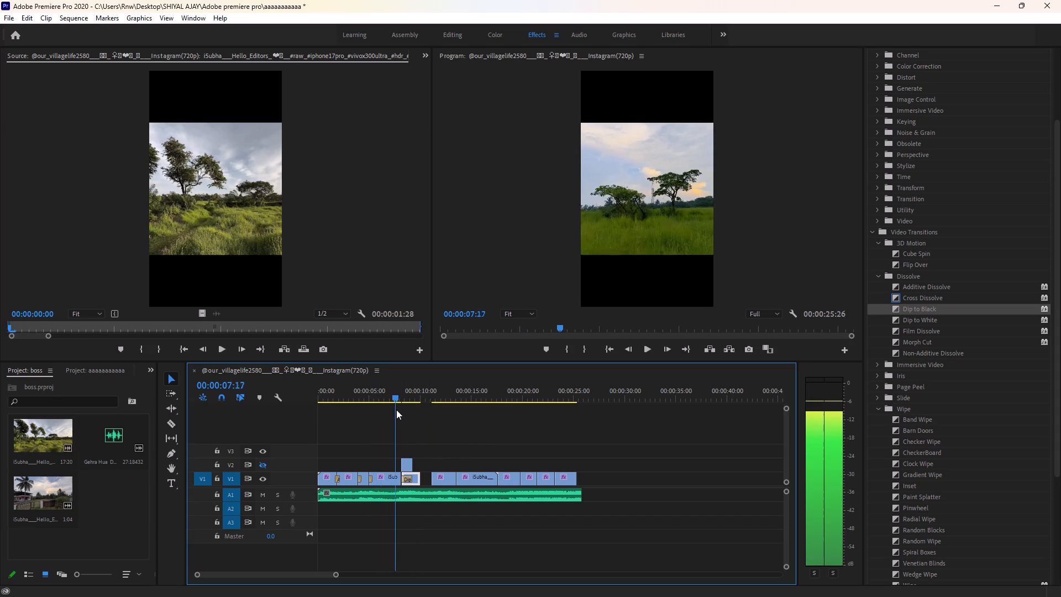
pyautogui.moveTo(396, 410); pyautogui.dragTo(423, 417)
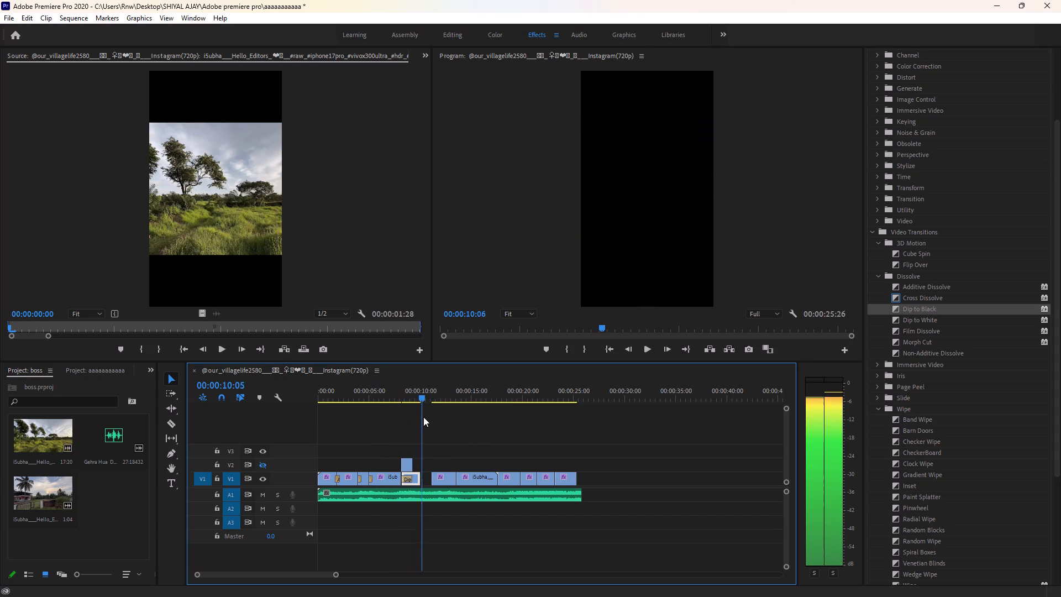
pyautogui.moveTo(423, 417); pyautogui.dragTo(395, 422)
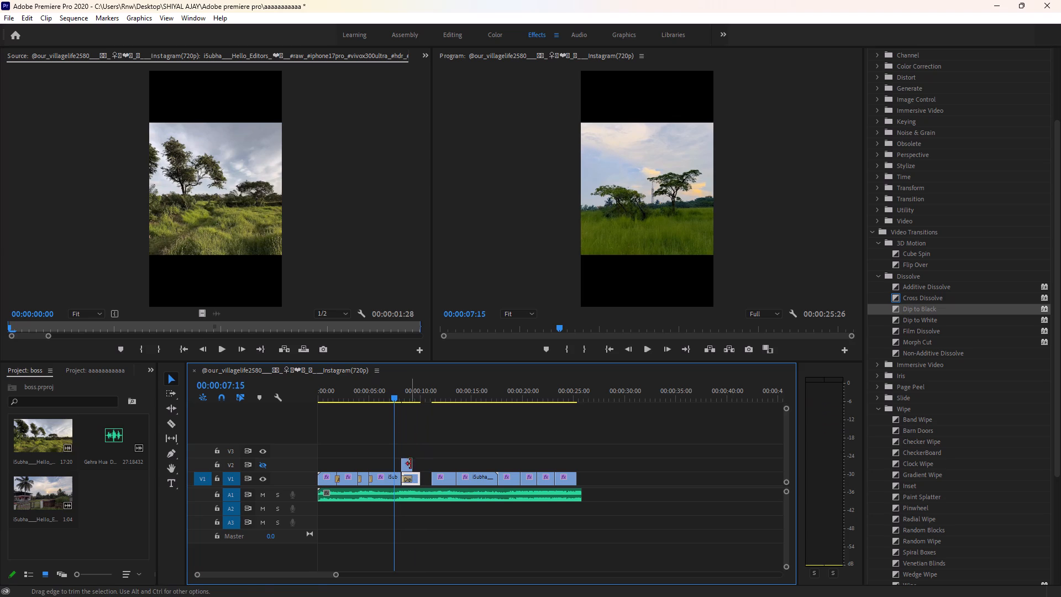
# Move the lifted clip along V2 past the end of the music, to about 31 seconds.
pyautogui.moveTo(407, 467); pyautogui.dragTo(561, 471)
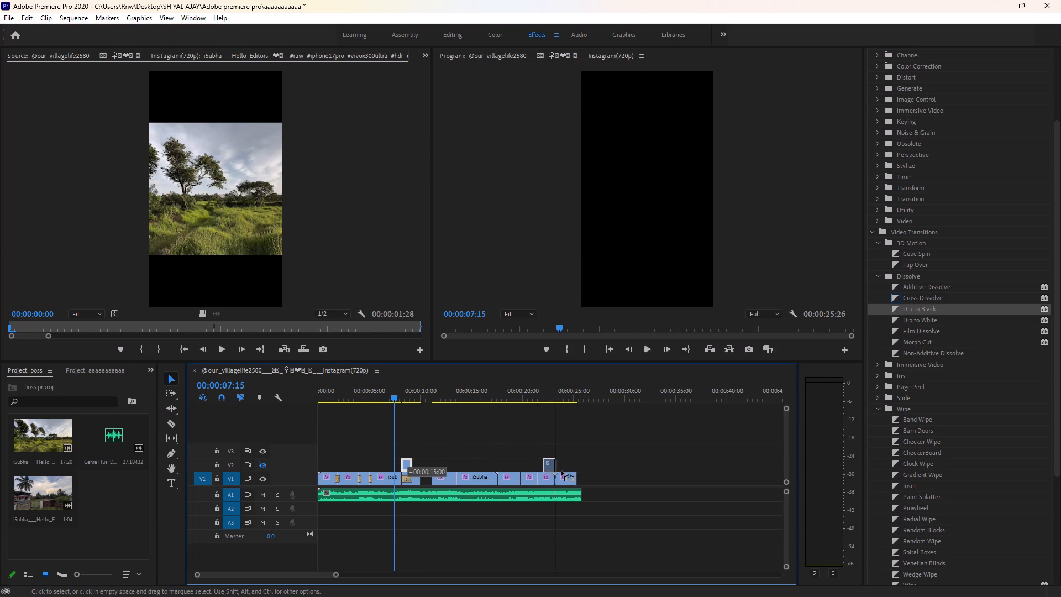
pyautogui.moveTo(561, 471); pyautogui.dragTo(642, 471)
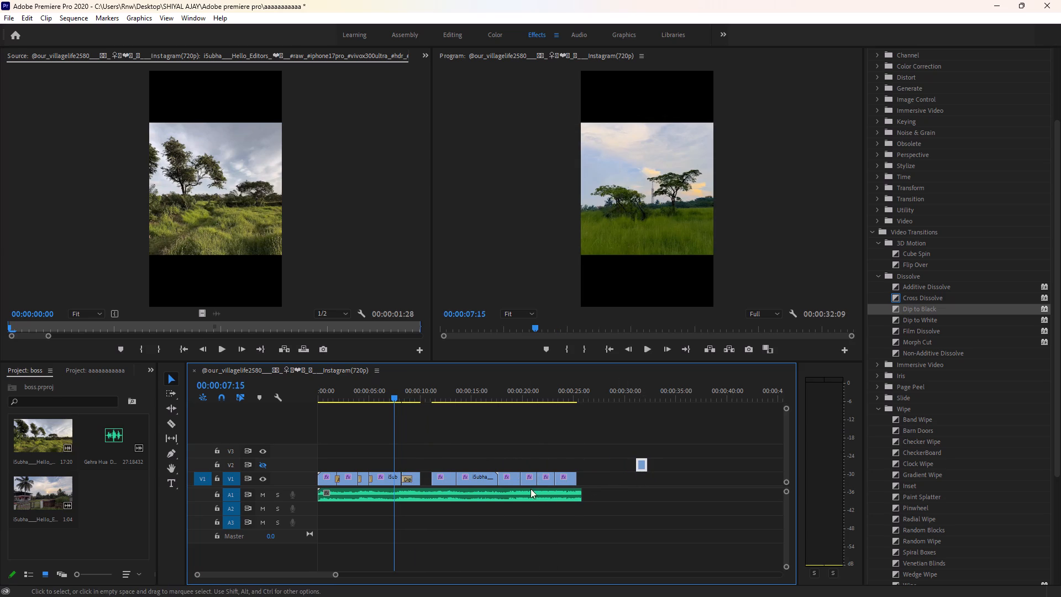
# Play across the fourth V1 cut and set the new Dip to Black transition's duration to 10 frames.
pyautogui.press('space')
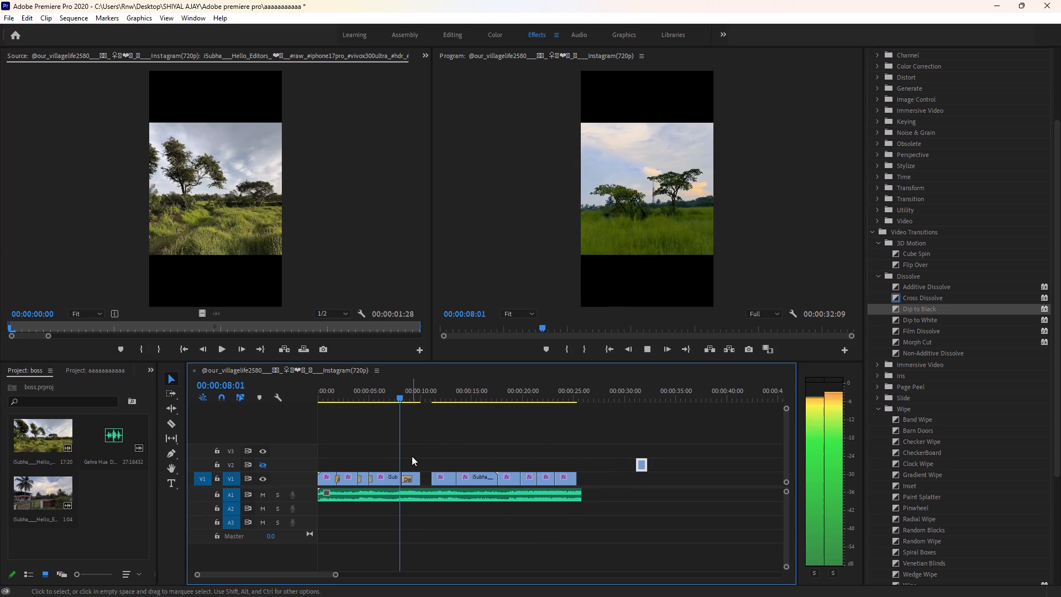
pyautogui.press('space')
pyautogui.press('space')
pyautogui.press('space')
pyautogui.press('space')
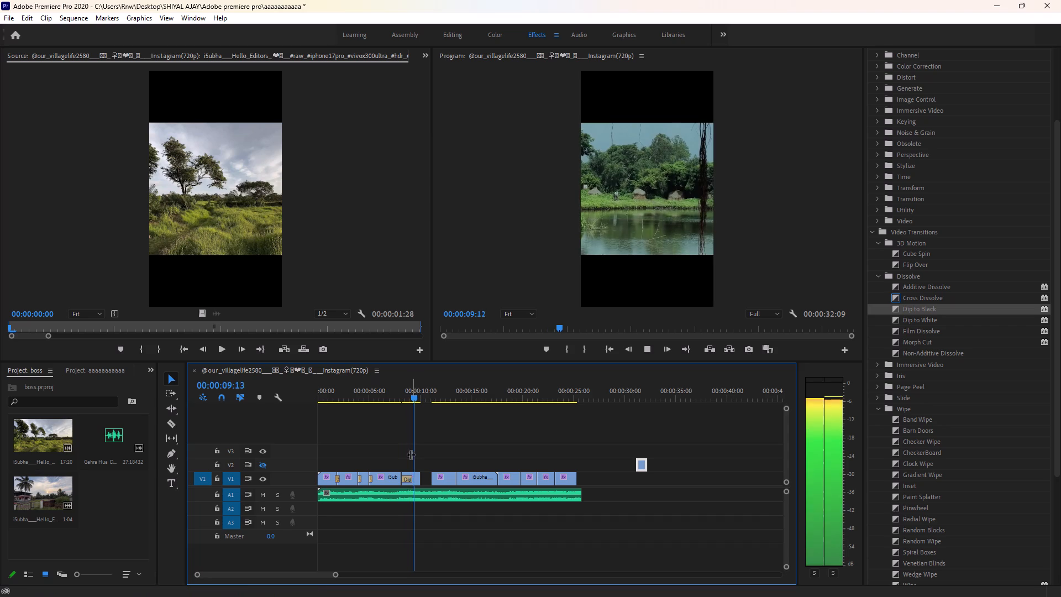
pyautogui.press('space')
pyautogui.click(404, 476)
pyautogui.doubleClick(408, 478)
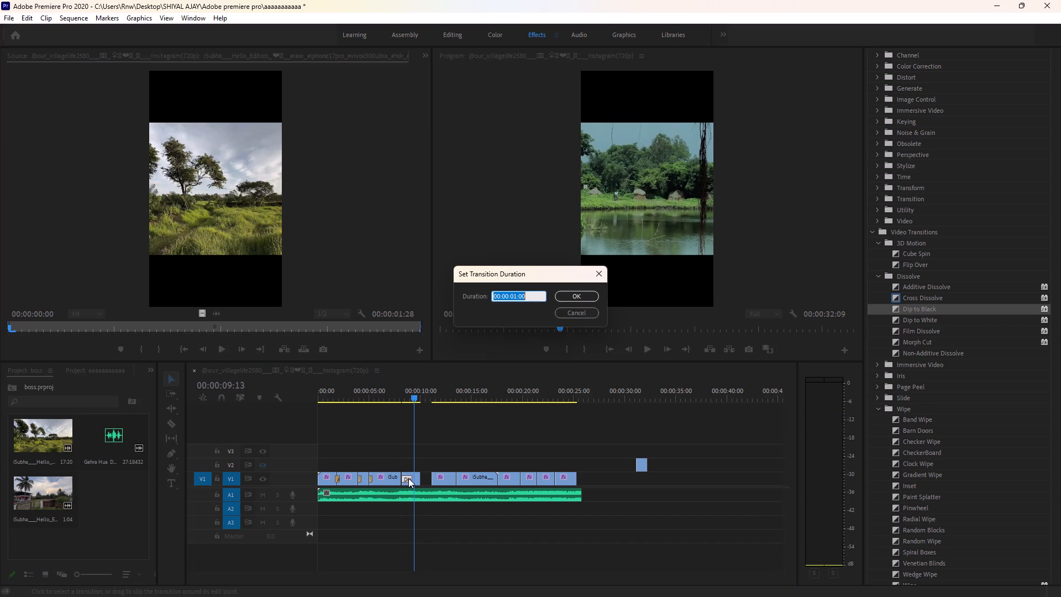
pyautogui.press('BackSpace')
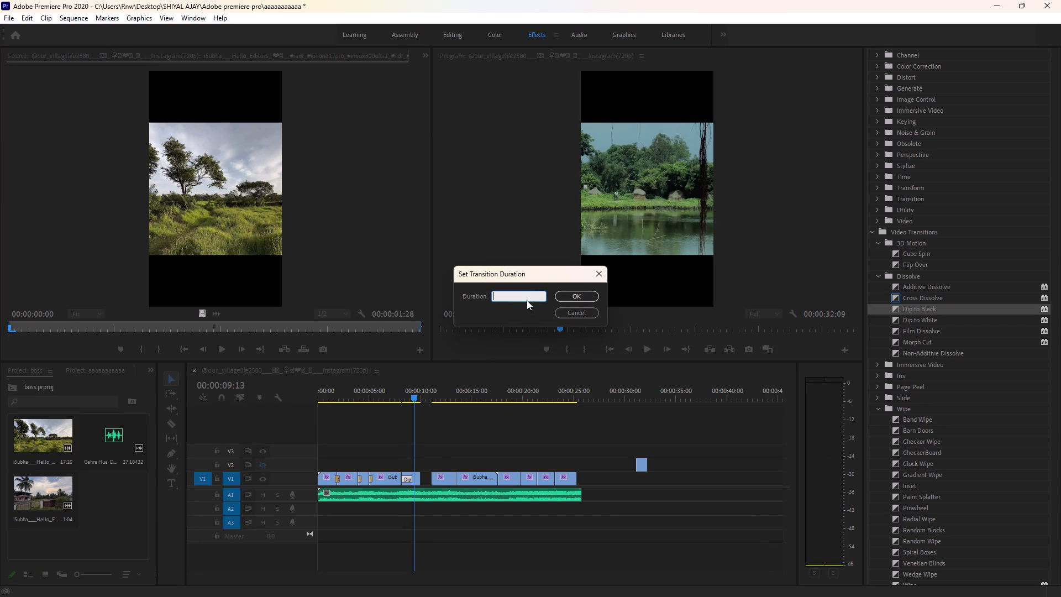
pyautogui.write('10')
pyautogui.press('Return')
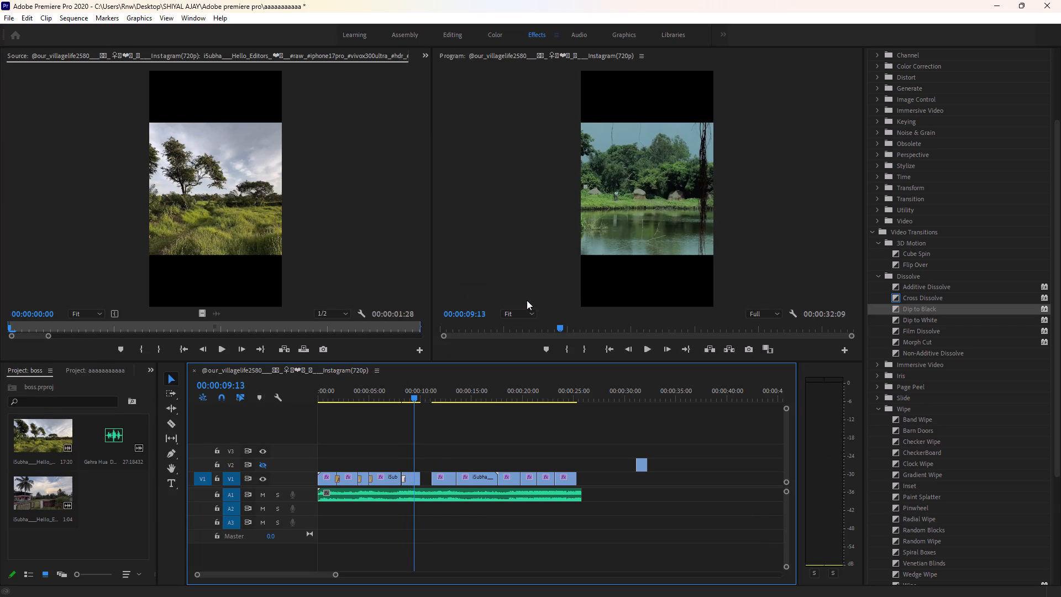
# Replay the section across the fourth cut to examine the shortened Dip to Black on the moved clip.
pyautogui.moveTo(417, 397); pyautogui.dragTo(395, 407)
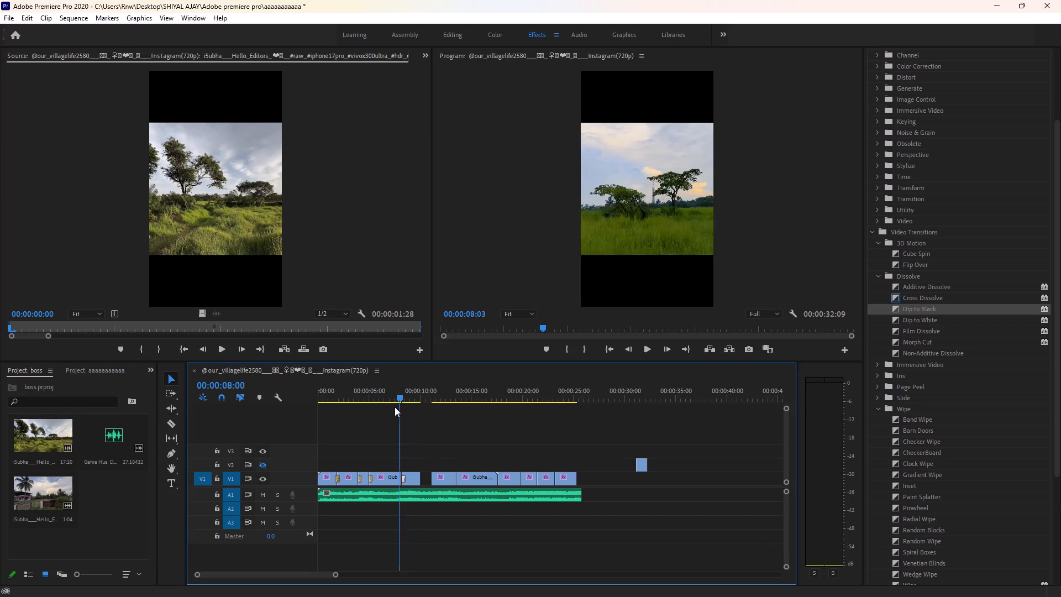
pyautogui.moveTo(395, 407); pyautogui.dragTo(387, 410)
pyautogui.press('space')
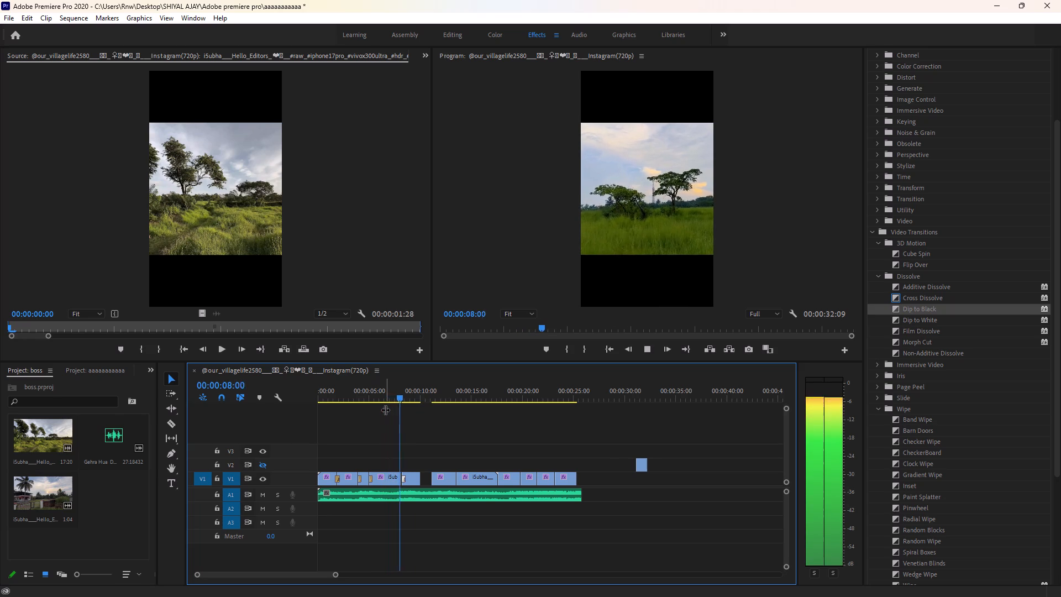
pyautogui.press('space')
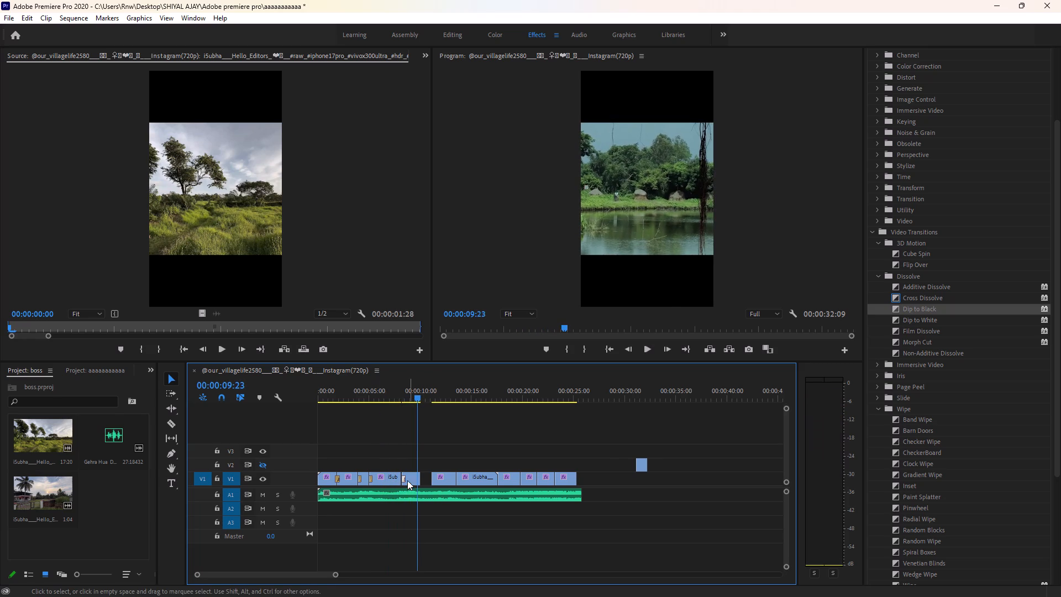
pyautogui.click(413, 479)
pyautogui.moveTo(417, 397); pyautogui.dragTo(384, 409)
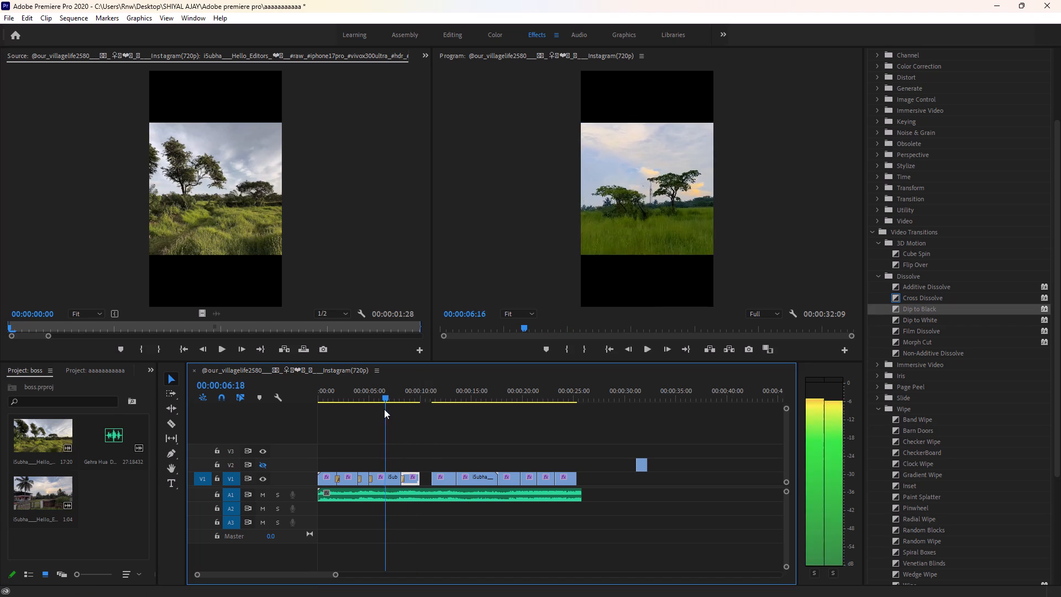
pyautogui.moveTo(384, 409); pyautogui.dragTo(384, 409)
pyautogui.press('space')
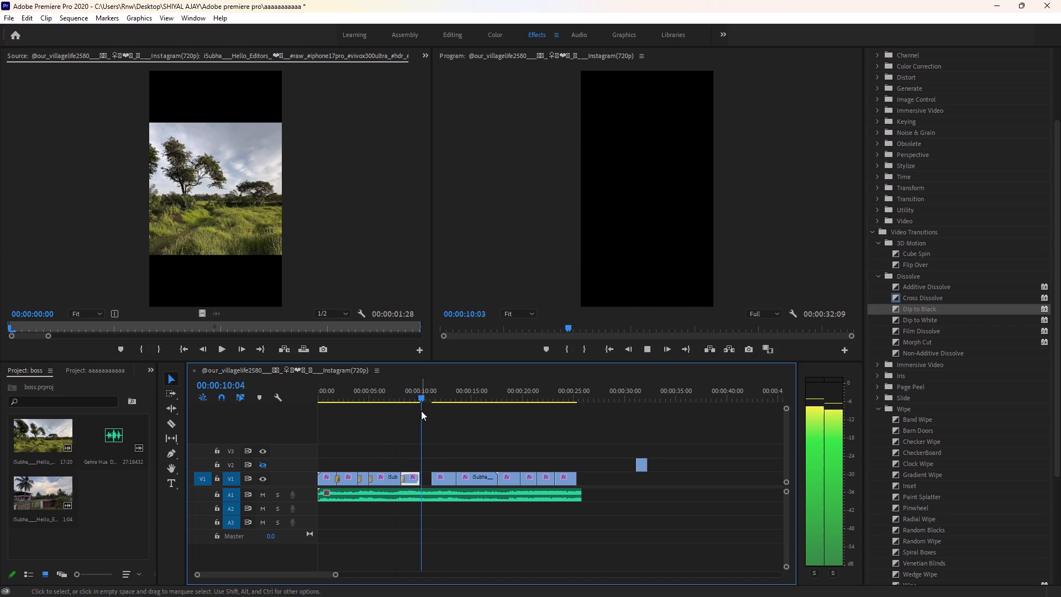
pyautogui.press('space')
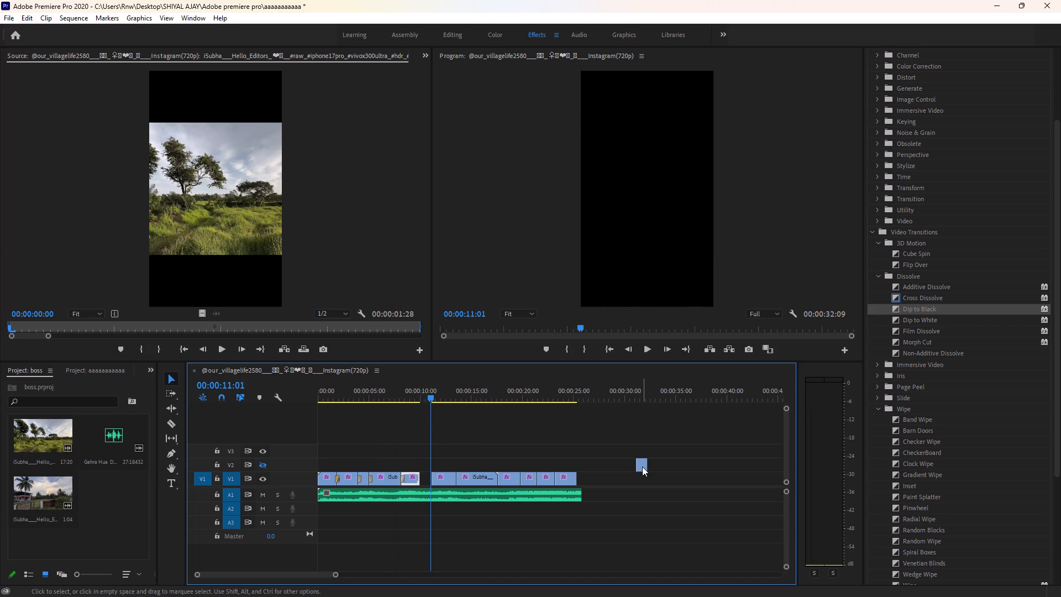
# Move the parked V2 clip back onto V1, into the gap after the fifth clip.
pyautogui.moveTo(644, 463); pyautogui.dragTo(504, 465)
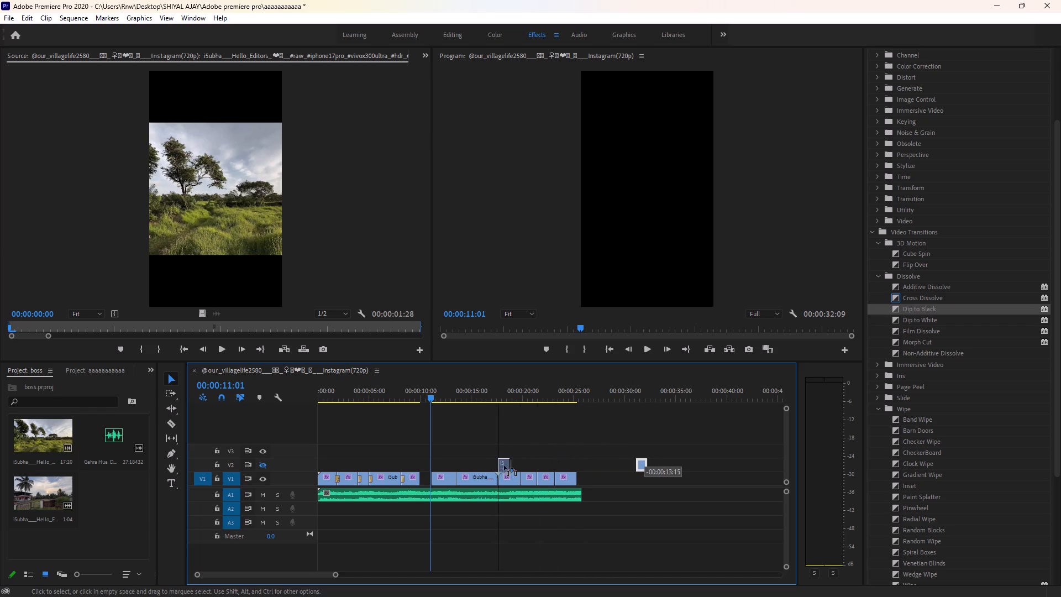
pyautogui.moveTo(504, 465); pyautogui.dragTo(429, 479)
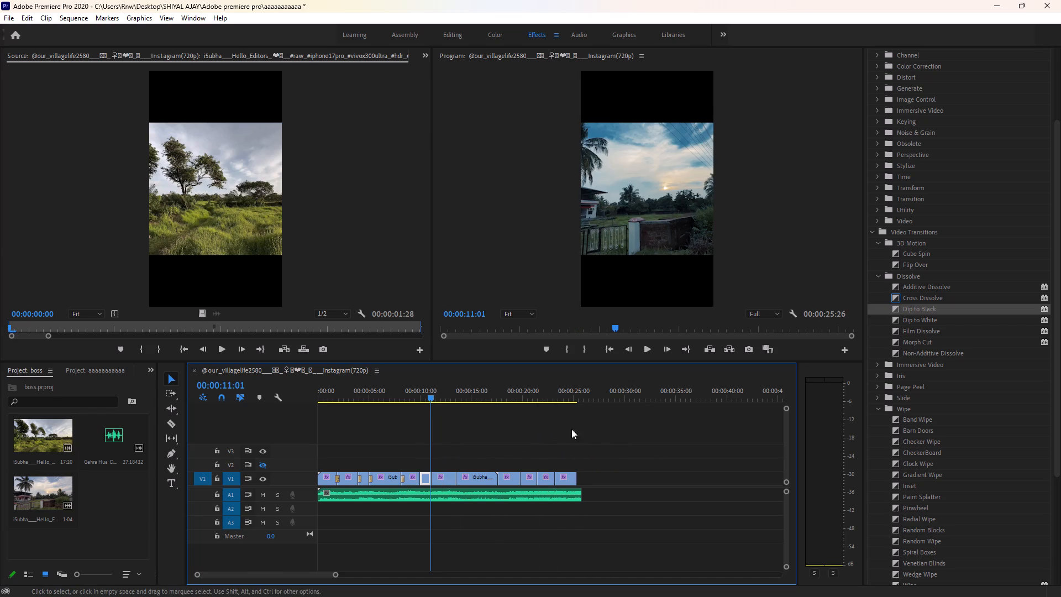
pyautogui.click(612, 470)
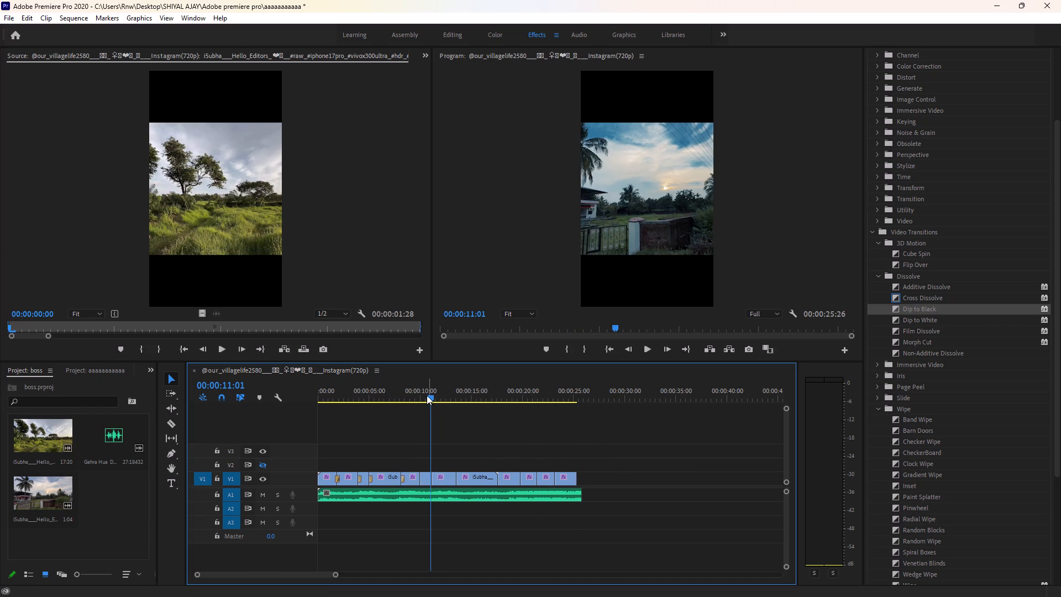
# Scrub and play from about 9 to 14 seconds to examine the reordered clips against the music.
pyautogui.moveTo(432, 397); pyautogui.dragTo(413, 405)
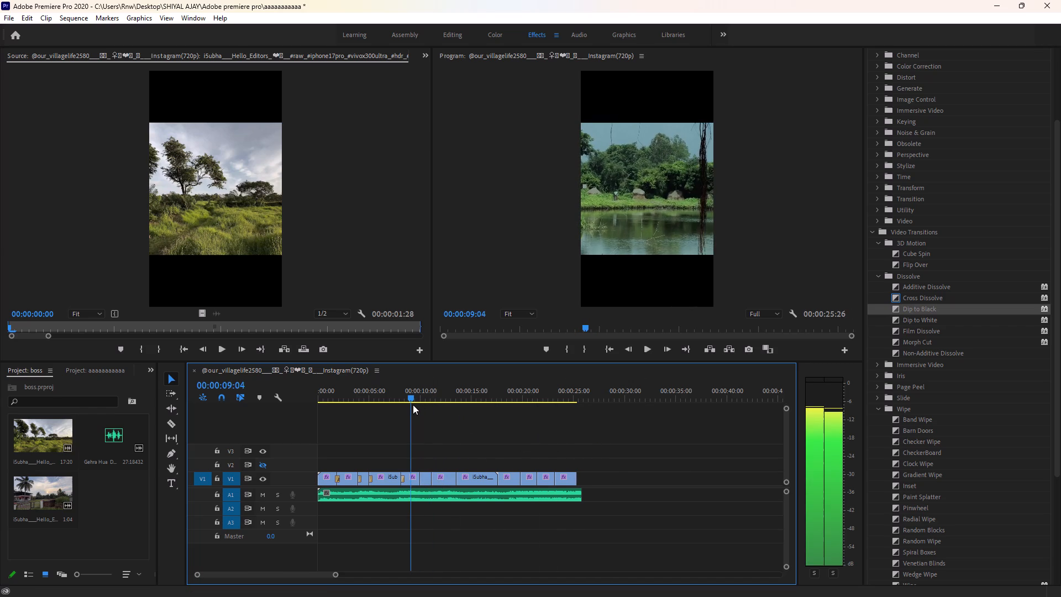
pyautogui.moveTo(413, 405); pyautogui.dragTo(426, 407)
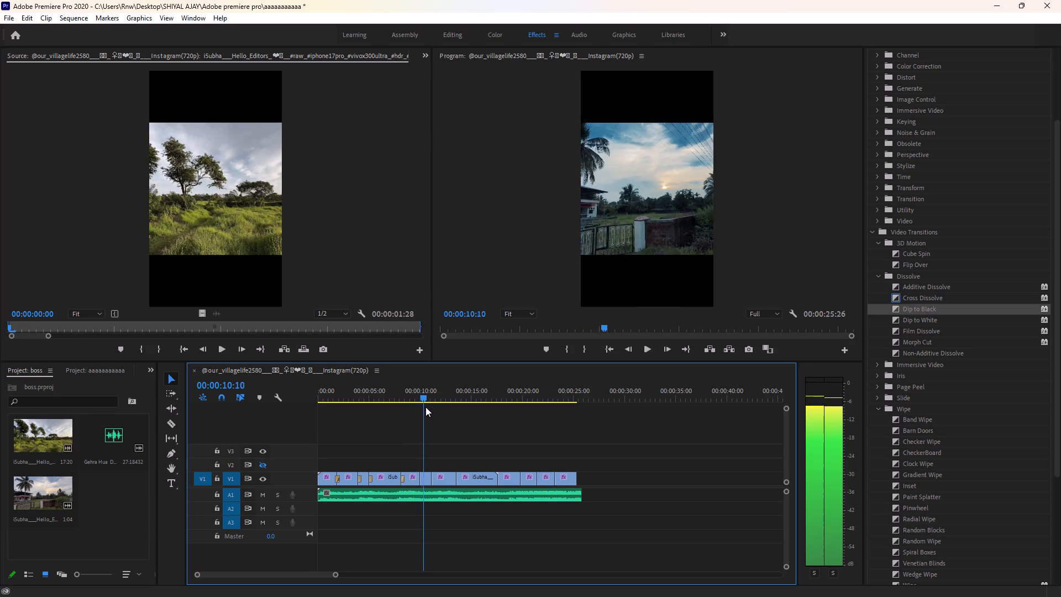
pyautogui.moveTo(426, 407); pyautogui.dragTo(417, 410)
pyautogui.press('space')
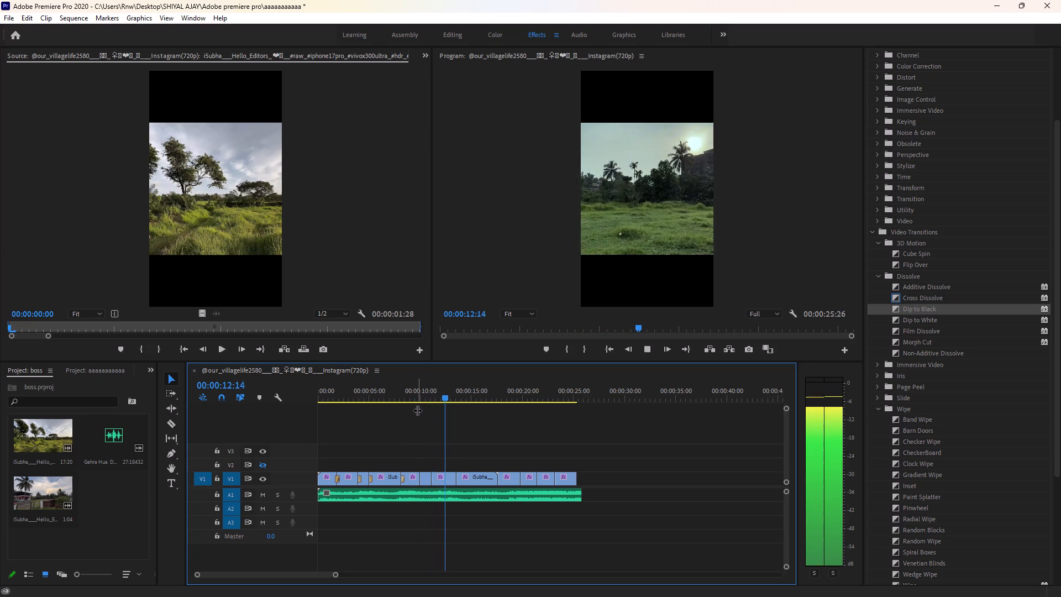
pyautogui.press('space')
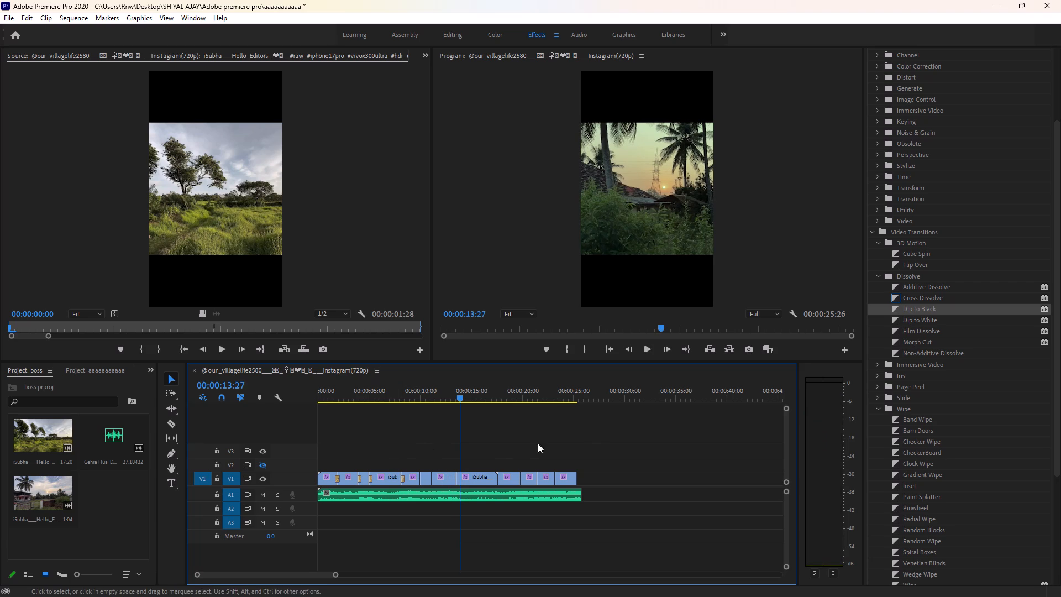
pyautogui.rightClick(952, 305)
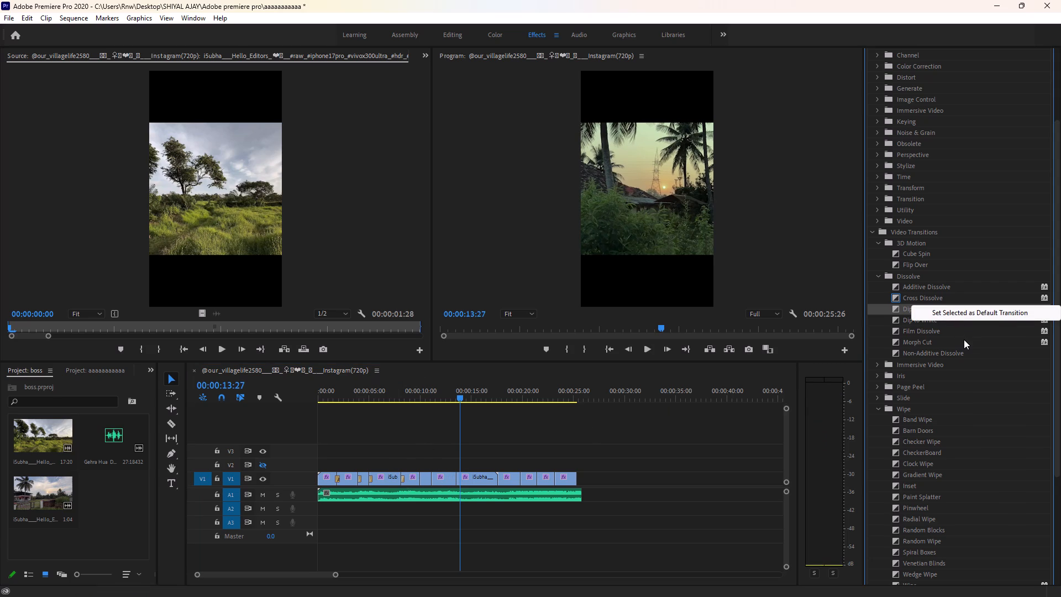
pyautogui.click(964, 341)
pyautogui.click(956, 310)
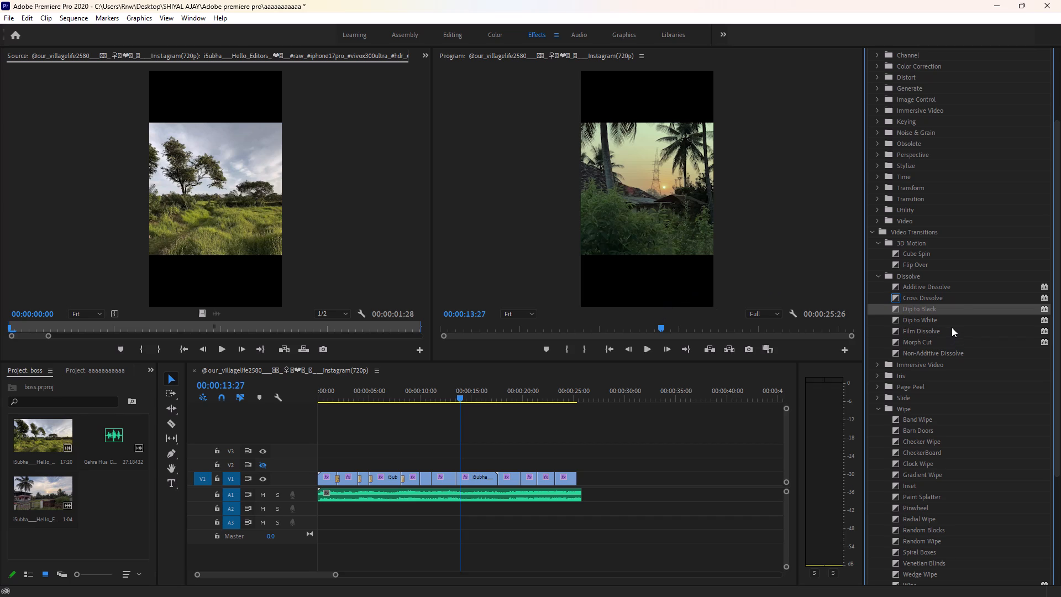
# Apply Dip to Black at the V1 cut just before the playhead, at about 13.5 seconds, and set its duration to 10 frames.
pyautogui.moveTo(947, 302); pyautogui.dragTo(684, 414)
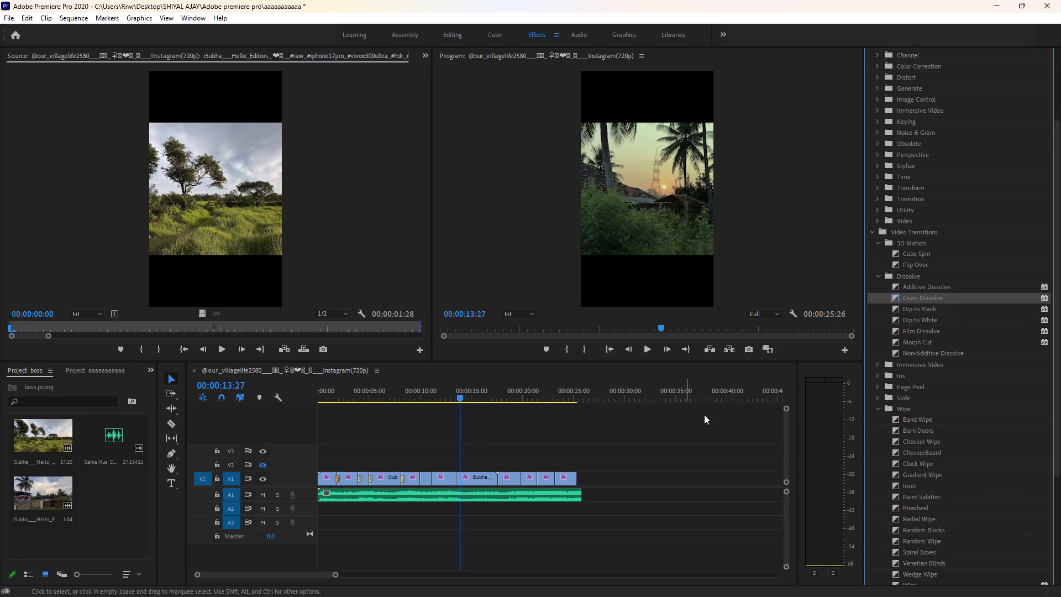
pyautogui.moveTo(951, 306); pyautogui.dragTo(670, 436)
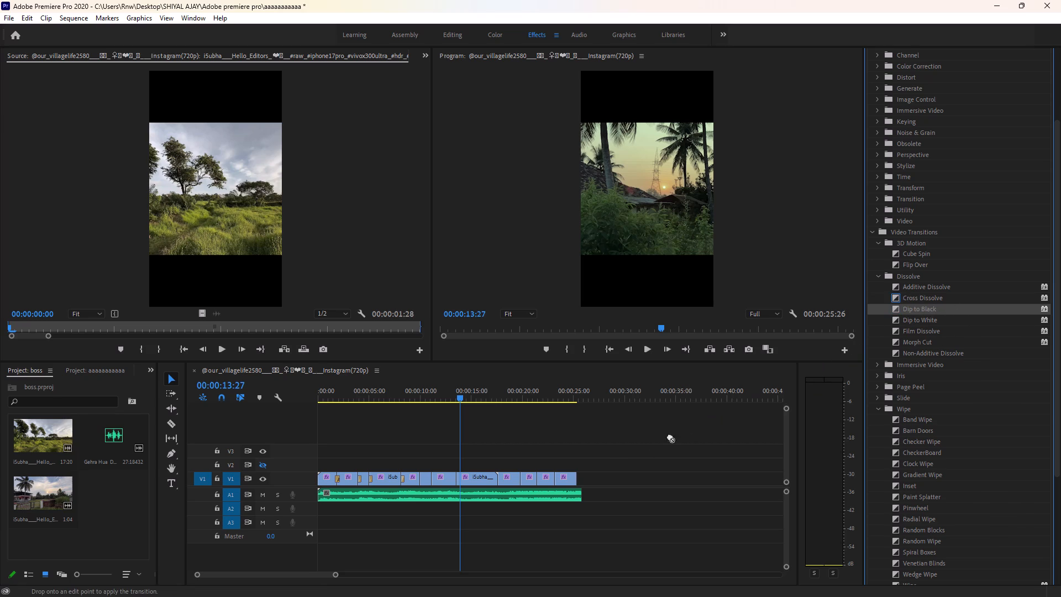
pyautogui.moveTo(670, 436); pyautogui.dragTo(456, 484)
pyautogui.moveTo(456, 484); pyautogui.dragTo(461, 483)
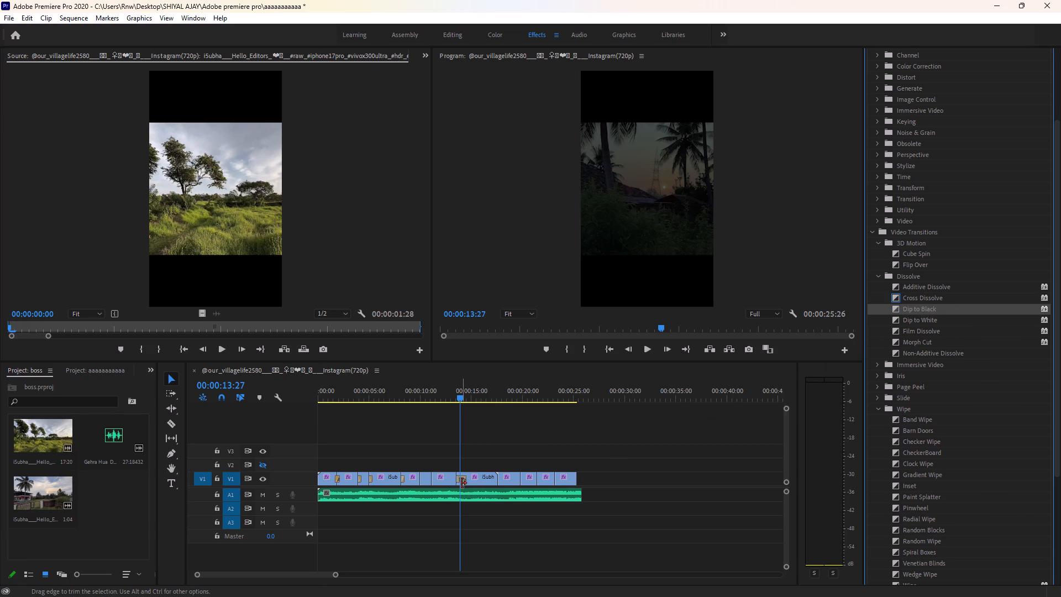
pyautogui.doubleClick(462, 478)
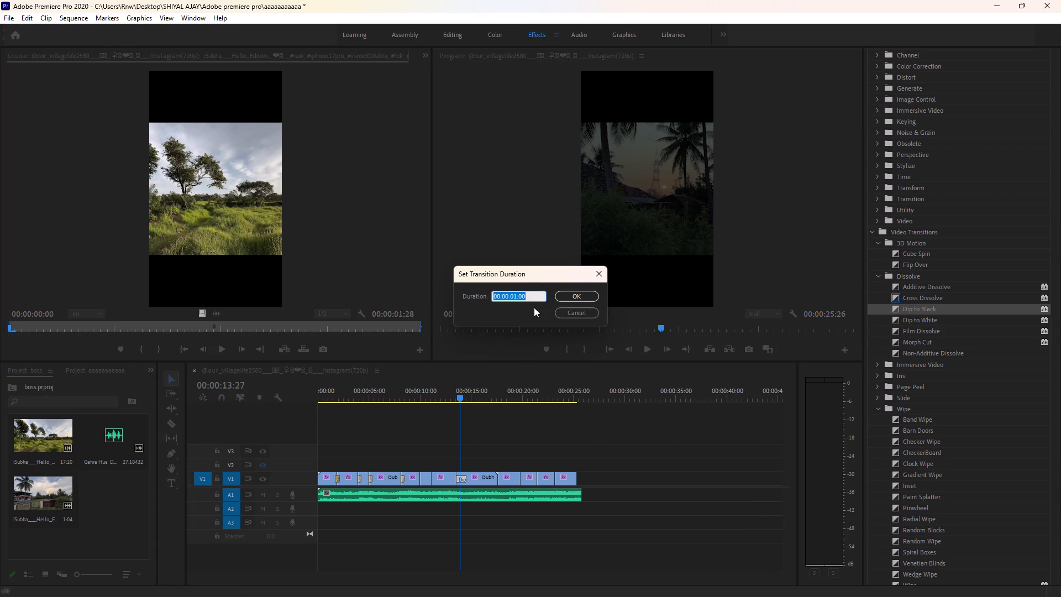
pyautogui.press('BackSpace')
pyautogui.write('10')
pyautogui.press('Return')
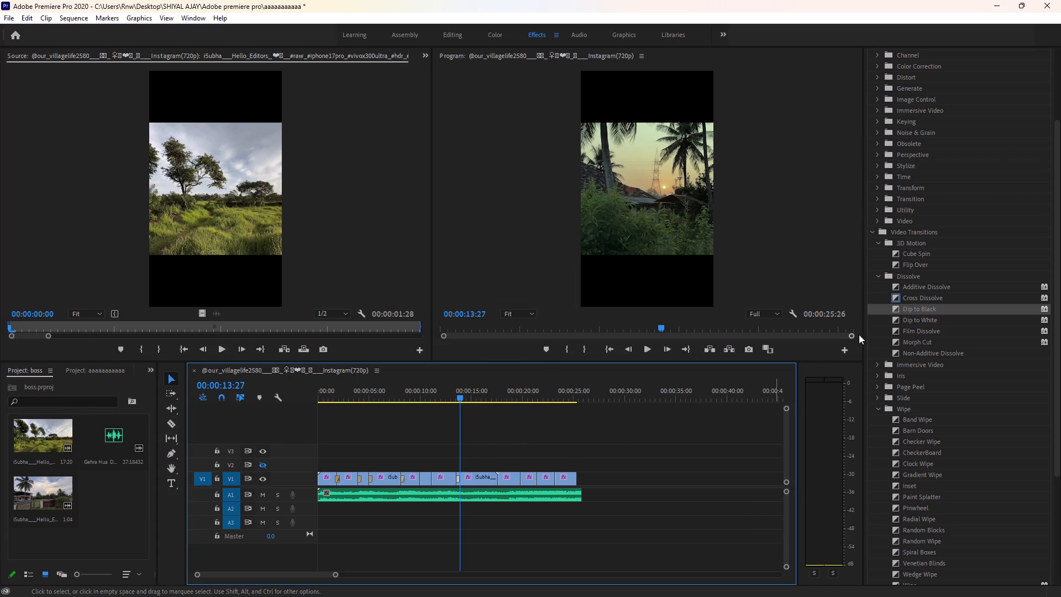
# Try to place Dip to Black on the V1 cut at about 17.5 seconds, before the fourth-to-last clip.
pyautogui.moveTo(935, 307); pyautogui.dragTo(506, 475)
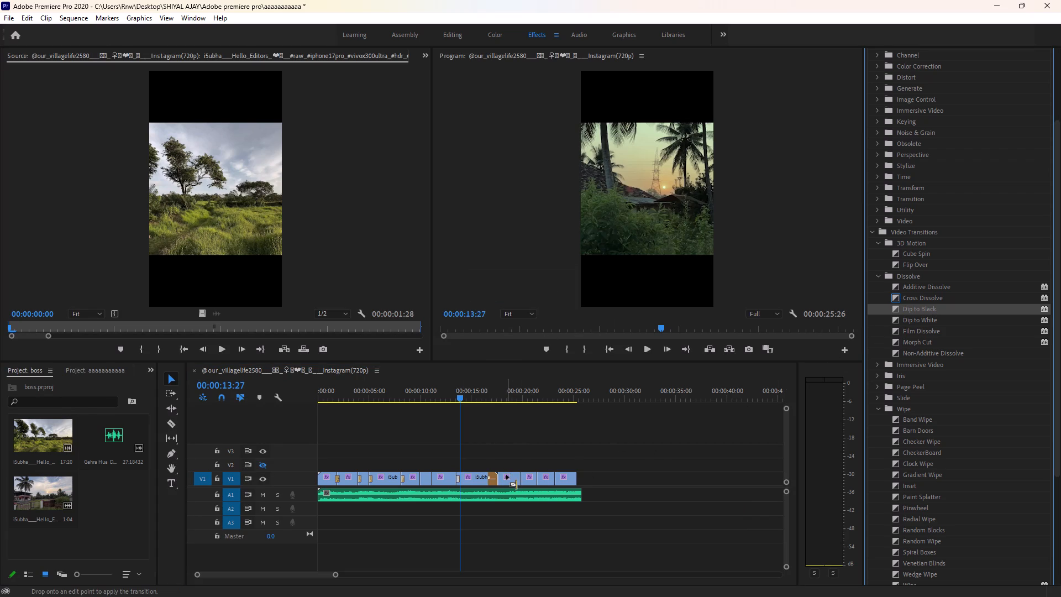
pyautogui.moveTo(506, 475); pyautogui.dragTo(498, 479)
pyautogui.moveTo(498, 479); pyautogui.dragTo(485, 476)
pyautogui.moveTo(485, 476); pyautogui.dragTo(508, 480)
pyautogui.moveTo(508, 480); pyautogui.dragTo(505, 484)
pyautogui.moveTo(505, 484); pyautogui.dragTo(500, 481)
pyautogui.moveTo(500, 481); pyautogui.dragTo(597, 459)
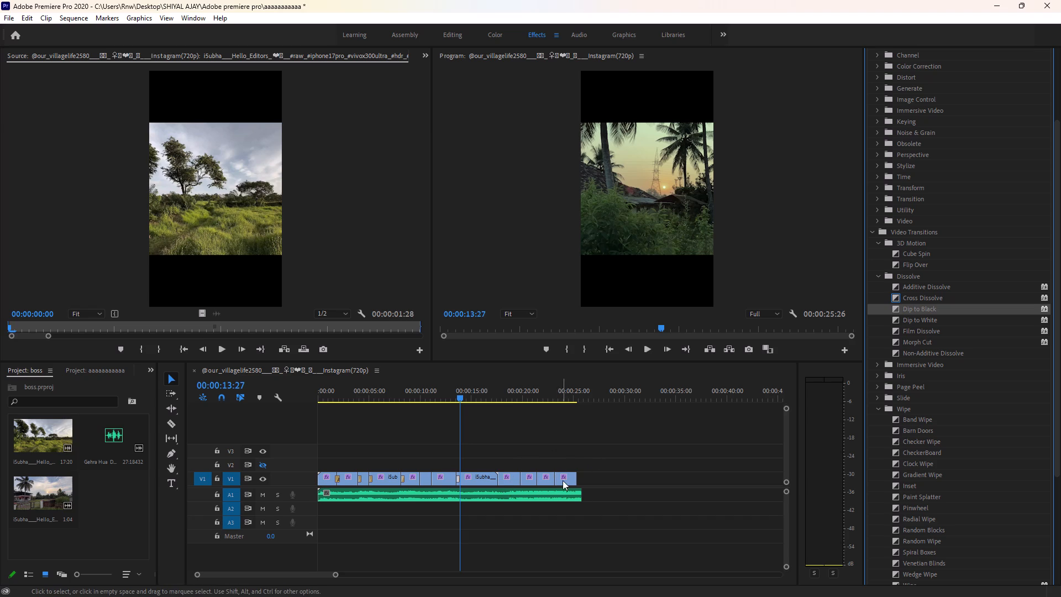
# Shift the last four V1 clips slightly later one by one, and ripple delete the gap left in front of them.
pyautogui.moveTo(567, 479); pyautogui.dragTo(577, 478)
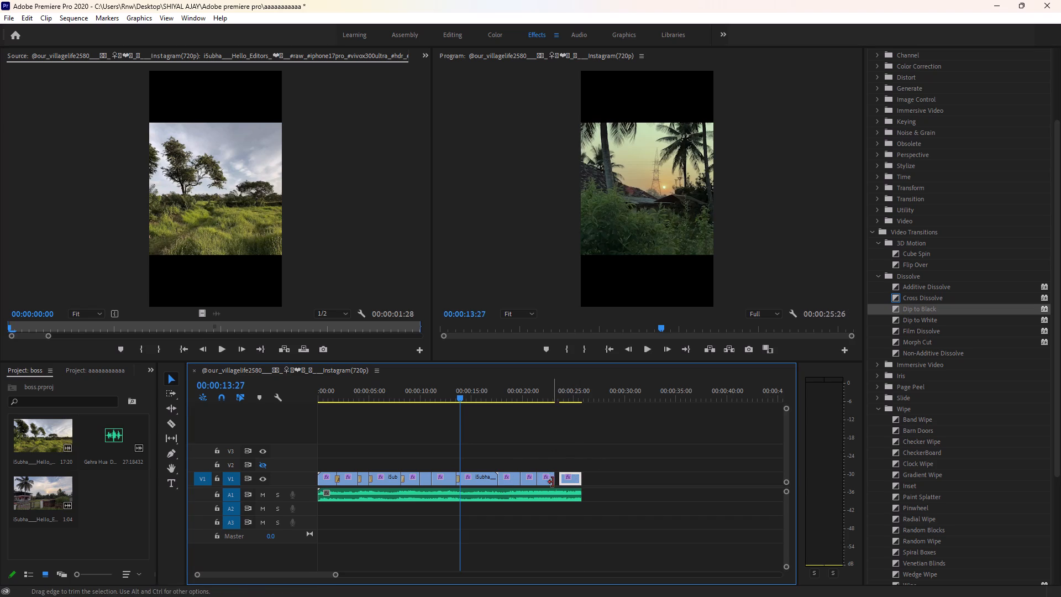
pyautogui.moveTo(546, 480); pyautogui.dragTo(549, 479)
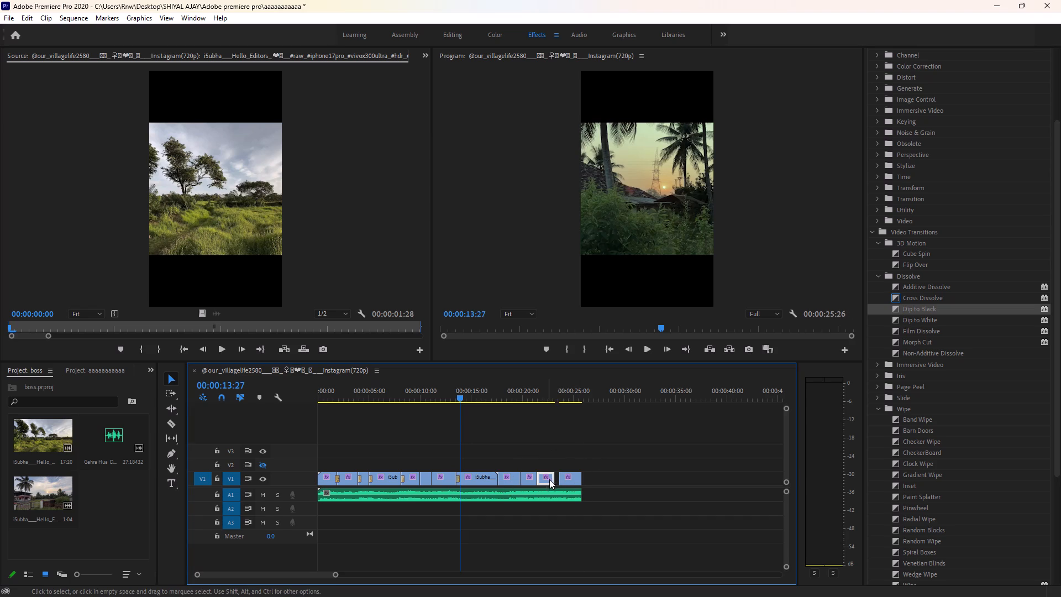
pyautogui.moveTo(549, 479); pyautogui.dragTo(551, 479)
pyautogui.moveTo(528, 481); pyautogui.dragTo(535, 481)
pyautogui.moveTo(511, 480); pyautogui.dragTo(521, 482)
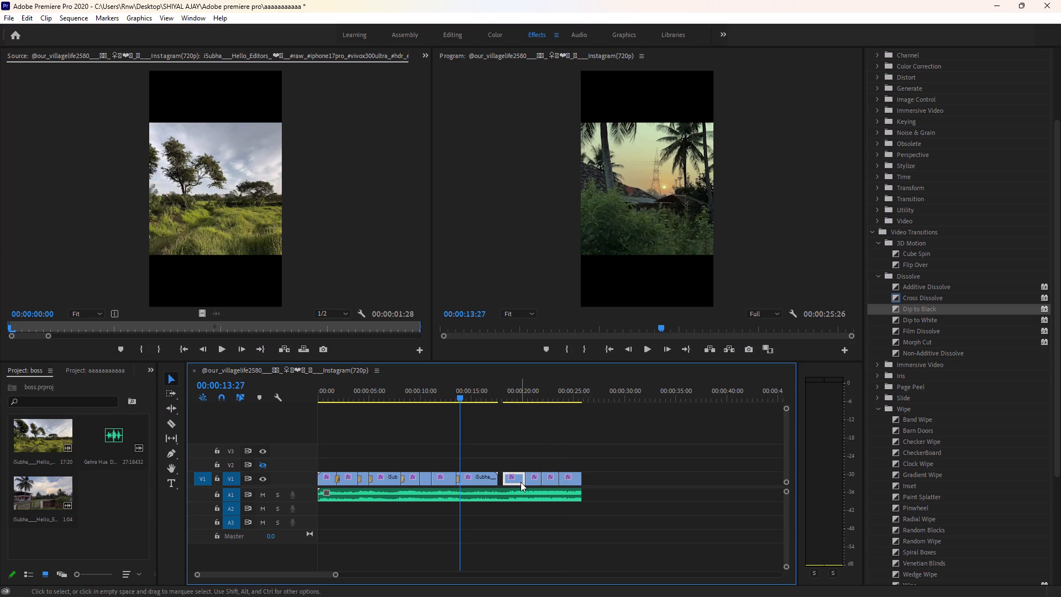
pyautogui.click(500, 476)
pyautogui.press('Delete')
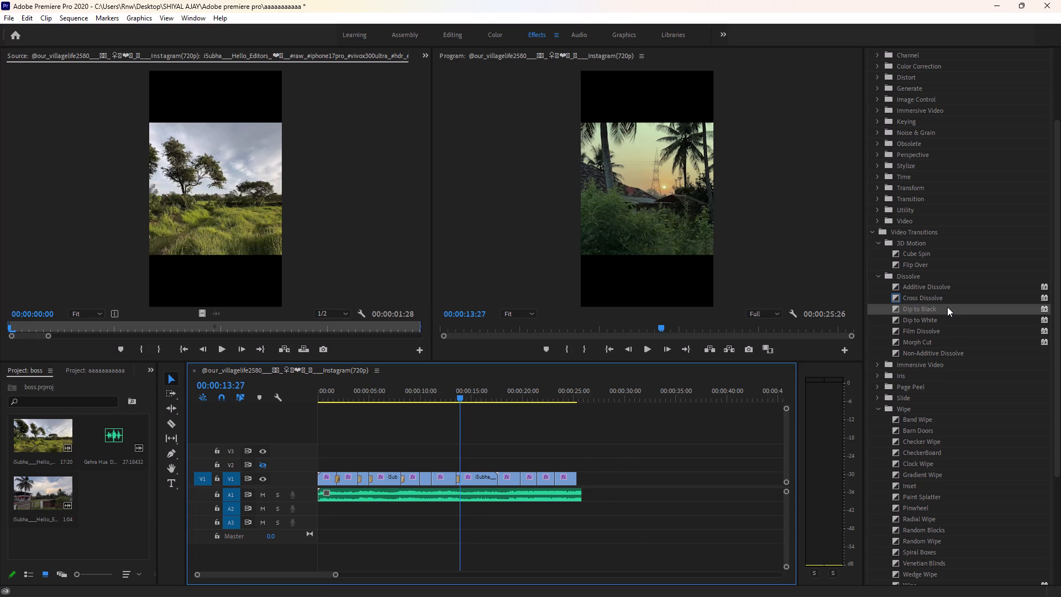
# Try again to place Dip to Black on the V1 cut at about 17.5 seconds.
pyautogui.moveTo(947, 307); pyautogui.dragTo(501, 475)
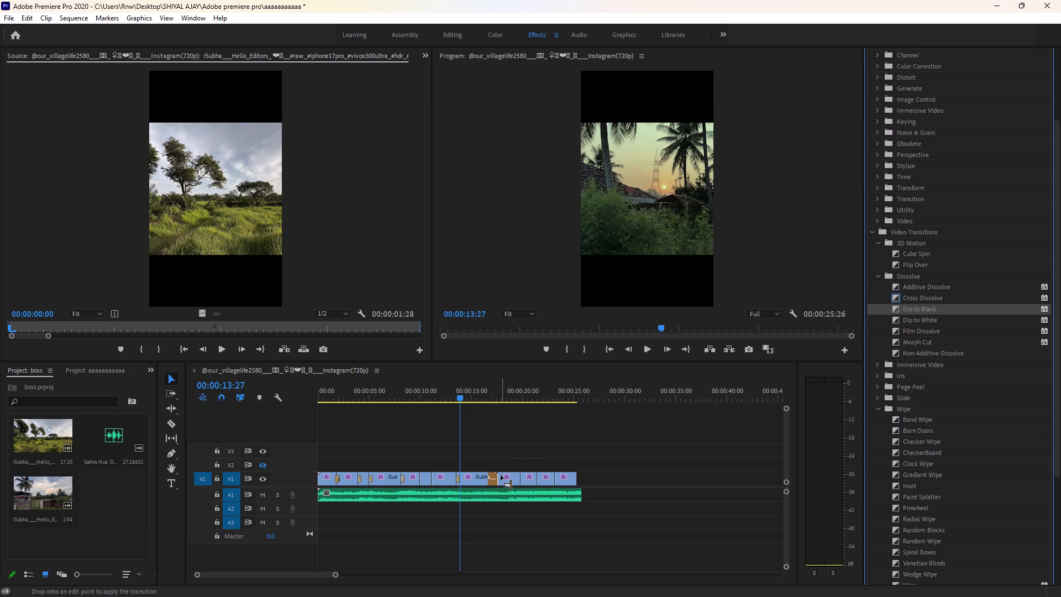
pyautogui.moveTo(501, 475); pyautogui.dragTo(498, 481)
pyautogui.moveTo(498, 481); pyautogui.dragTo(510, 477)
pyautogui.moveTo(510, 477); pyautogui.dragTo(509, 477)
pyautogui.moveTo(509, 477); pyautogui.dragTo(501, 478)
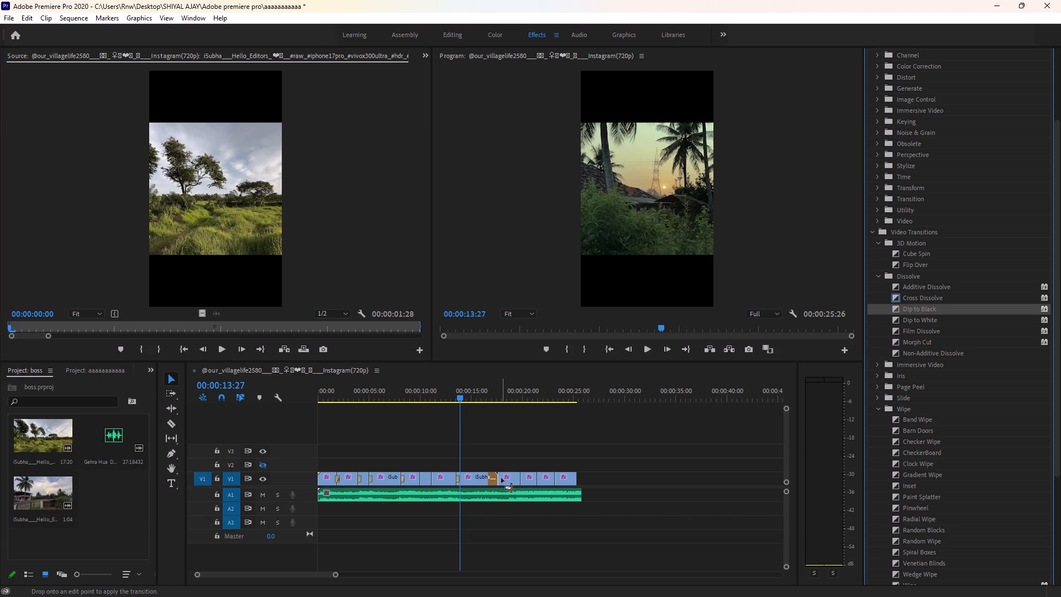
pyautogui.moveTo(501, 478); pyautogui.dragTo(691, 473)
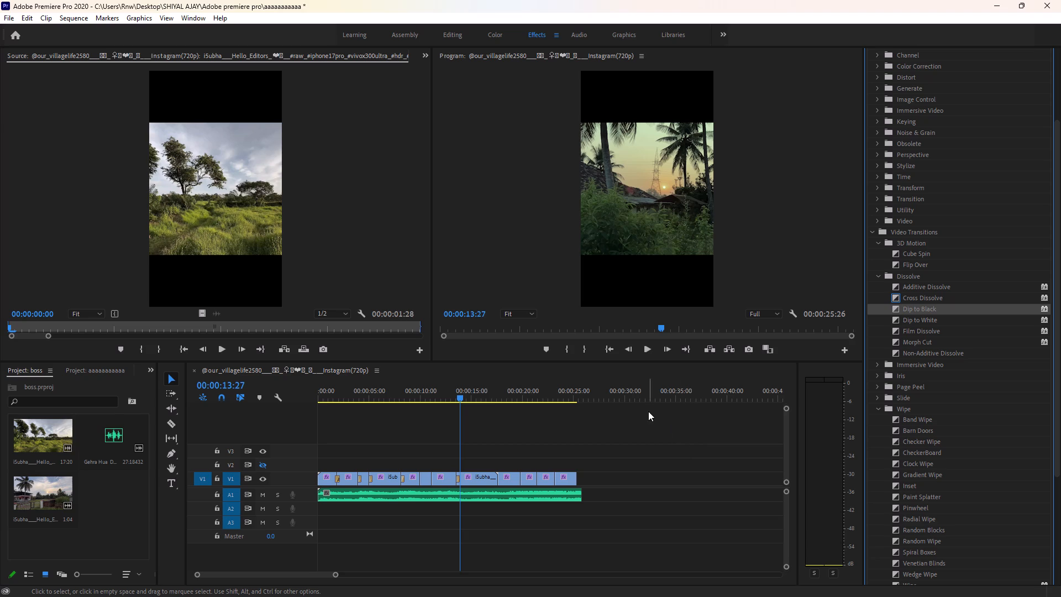
# Apply a Dip to Black transition at the start of each of the last three clips on V1.
pyautogui.moveTo(942, 308); pyautogui.dragTo(820, 360)
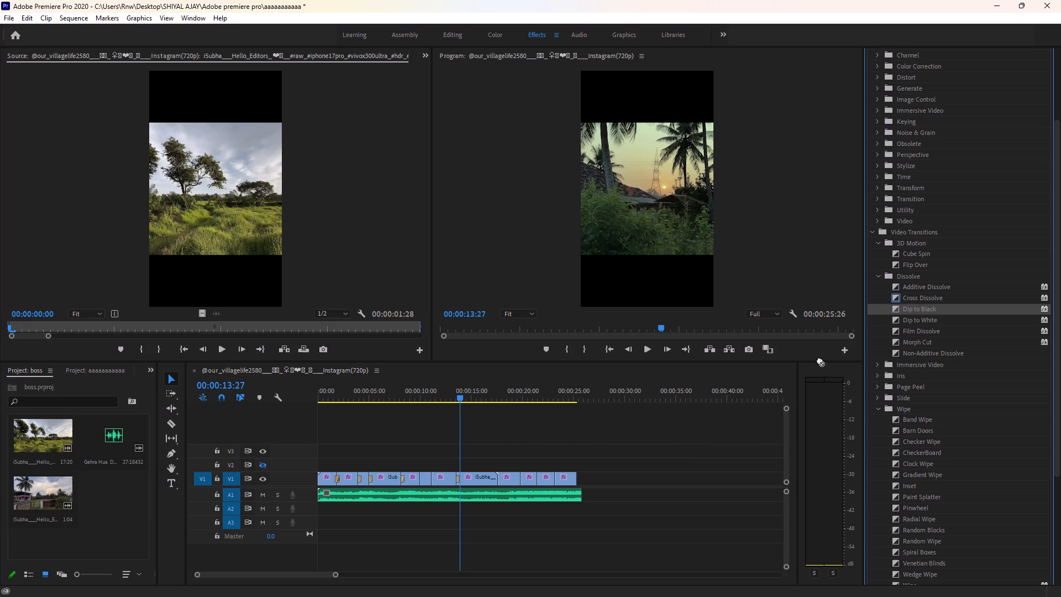
pyautogui.moveTo(820, 360); pyautogui.dragTo(528, 480)
pyautogui.moveTo(947, 308); pyautogui.dragTo(544, 478)
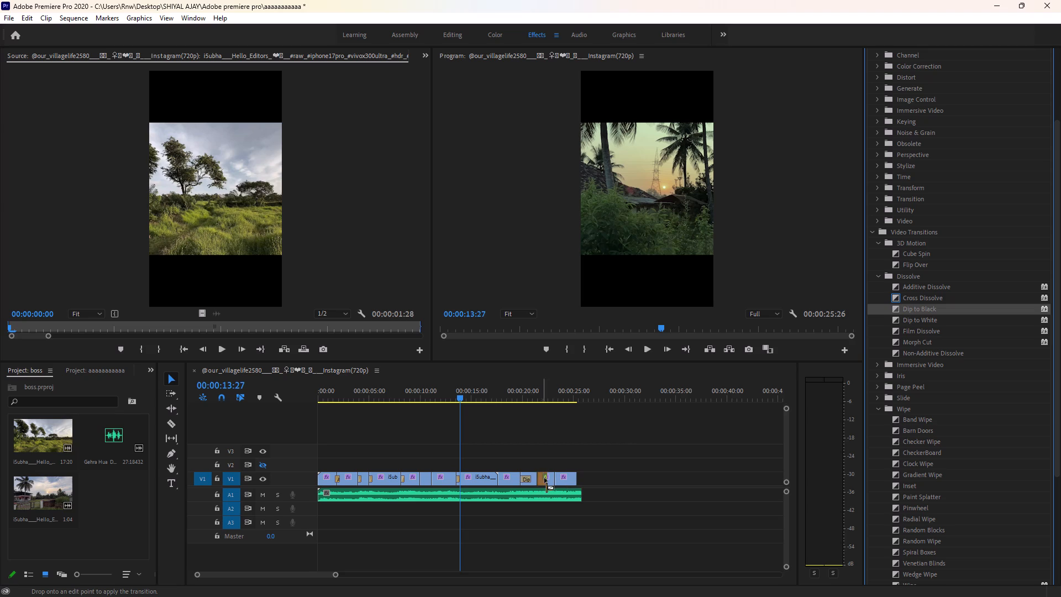
pyautogui.moveTo(544, 478); pyautogui.dragTo(544, 478)
pyautogui.moveTo(944, 308); pyautogui.dragTo(499, 465)
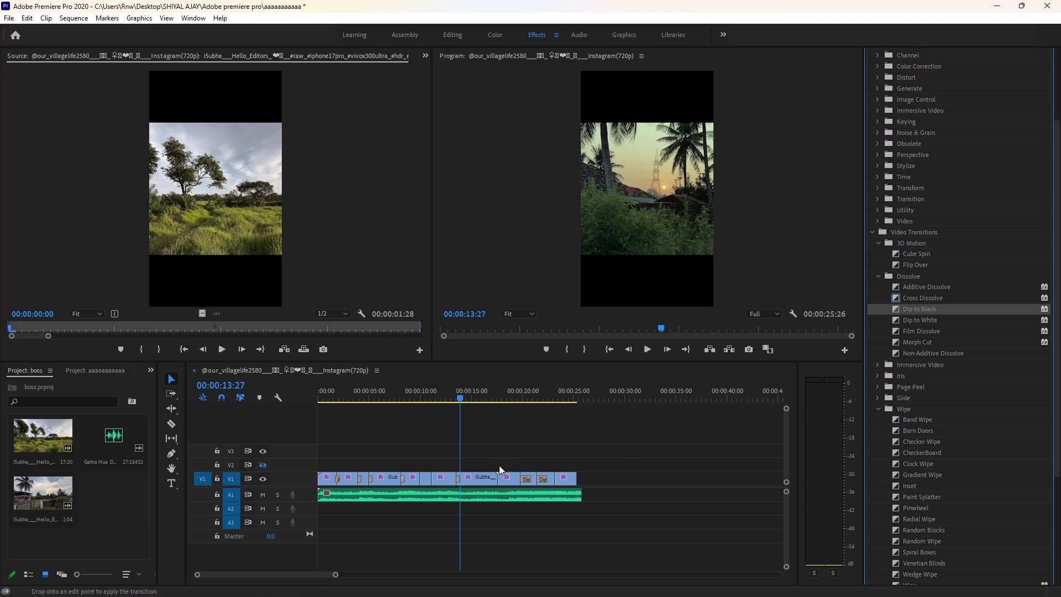
pyautogui.moveTo(499, 465); pyautogui.dragTo(561, 474)
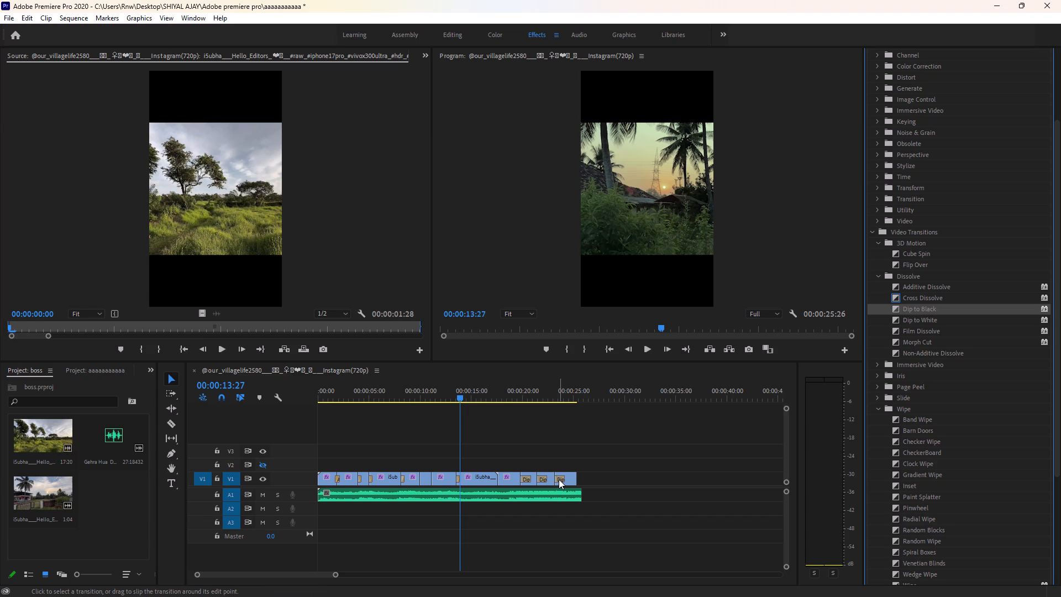
# Set the duration of the Dip to Black transitions on the last three V1 clips to 10 frames each.
pyautogui.doubleClick(559, 479)
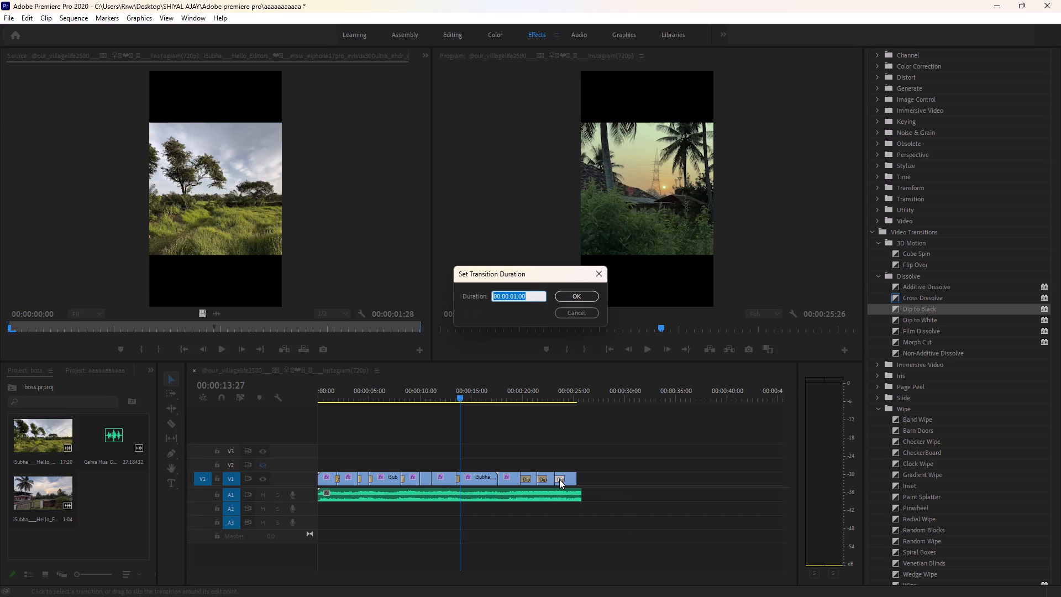
pyautogui.press('BackSpace')
pyautogui.write('10')
pyautogui.press('Return')
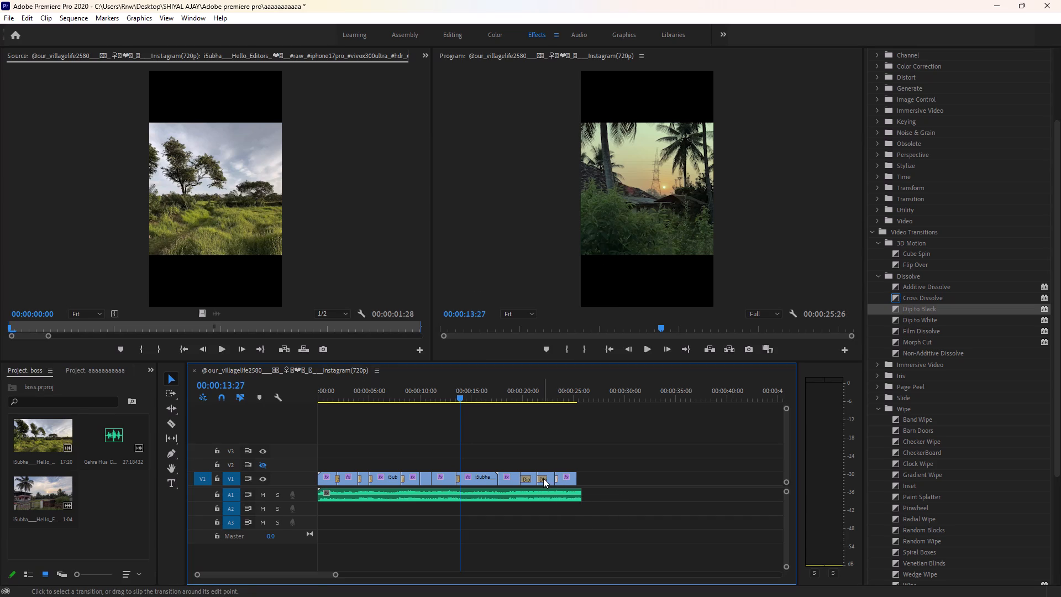
pyautogui.doubleClick(543, 478)
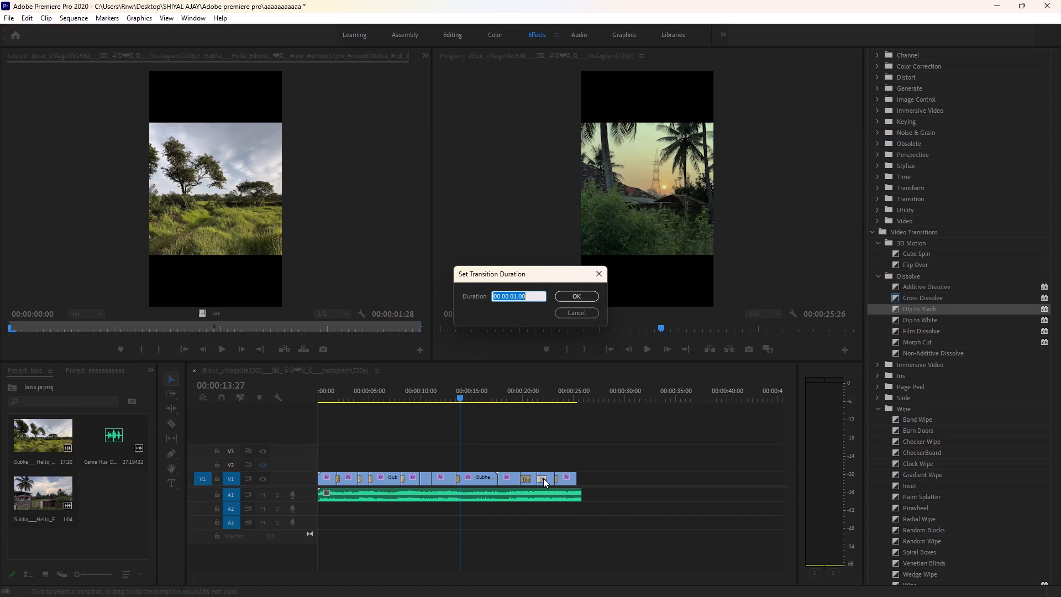
pyautogui.press('BackSpace')
pyautogui.write('10')
pyautogui.press('Return')
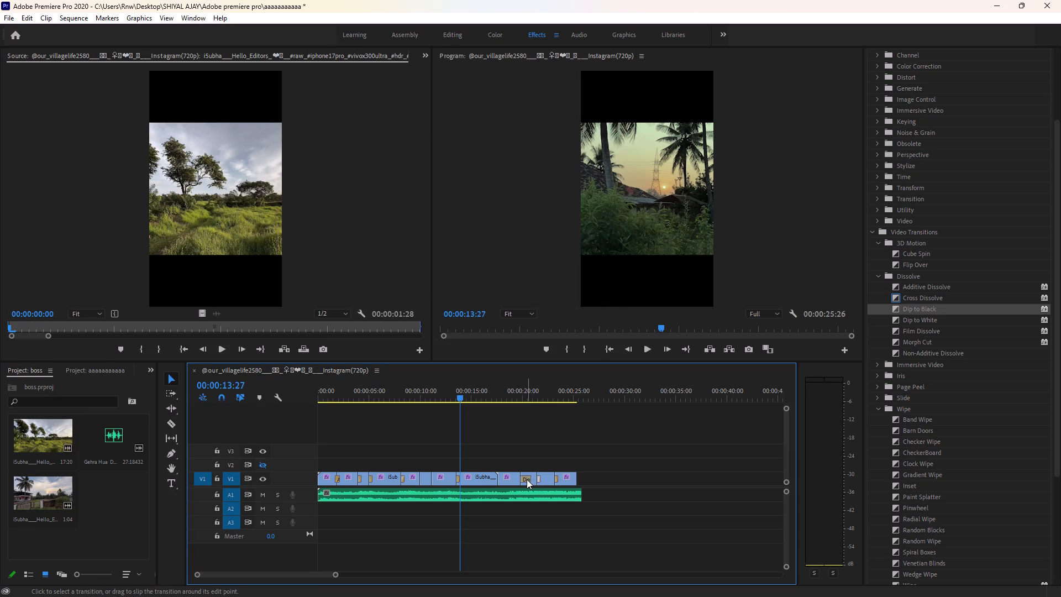
pyautogui.doubleClick(527, 479)
pyautogui.press('BackSpace')
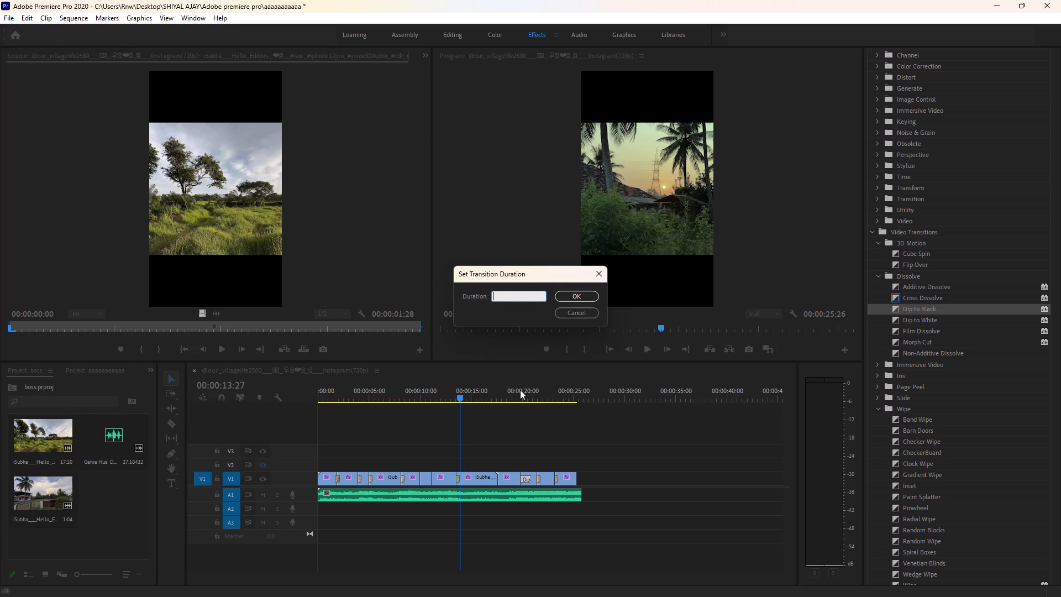
pyautogui.write('10')
pyautogui.press('Return')
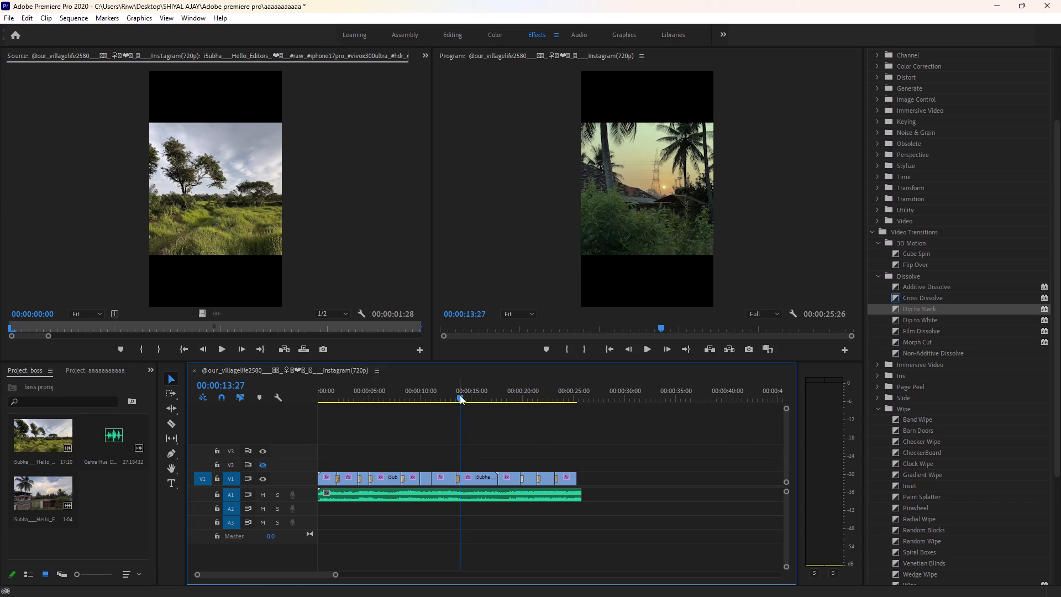
# Play the sequence from the beginning to review the edit with its transitions and music.
pyautogui.moveTo(460, 395); pyautogui.dragTo(203, 405)
pyautogui.press('space')
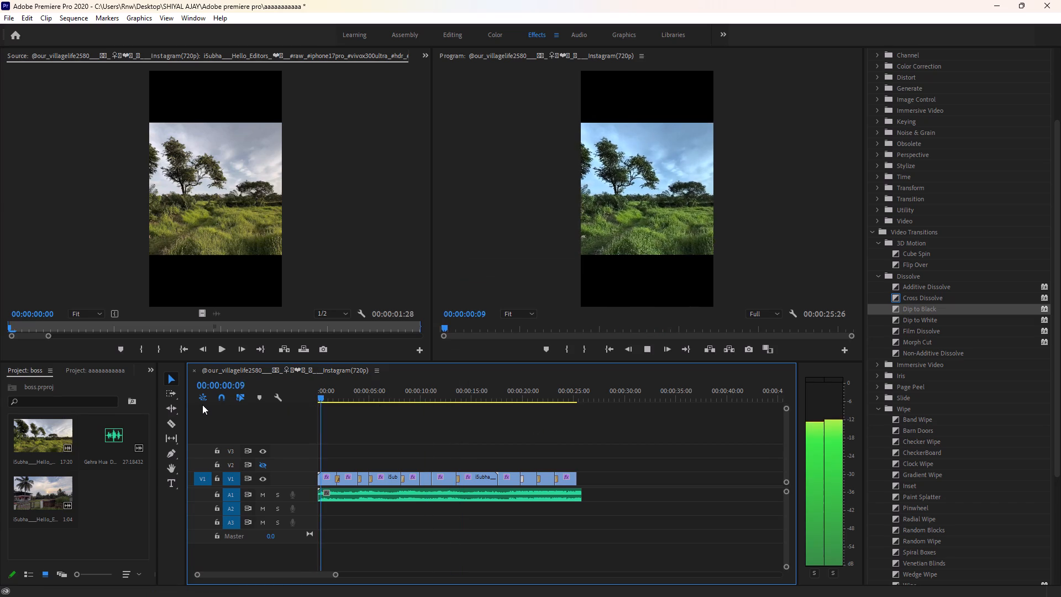
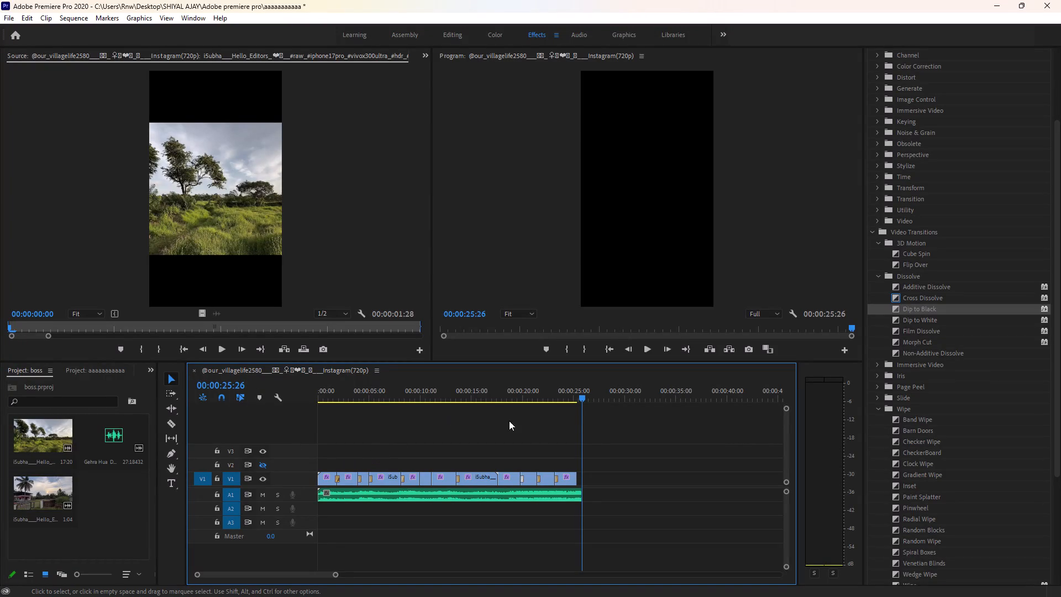
# Return to the start of the sequence and play it through to review the edit again.
pyautogui.moveTo(581, 396); pyautogui.dragTo(560, 401)
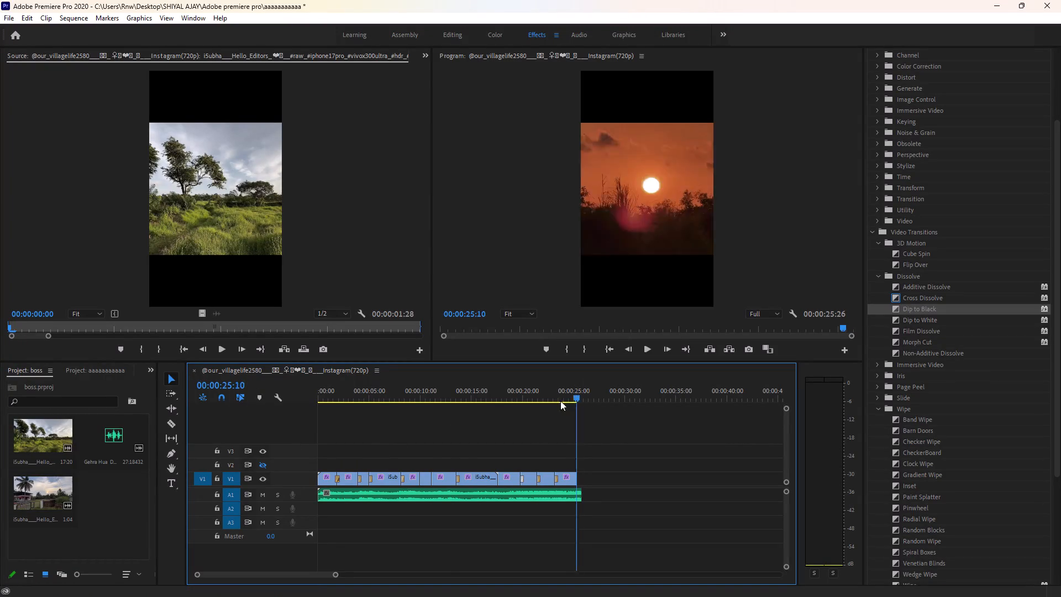
pyautogui.moveTo(560, 401); pyautogui.dragTo(408, 455)
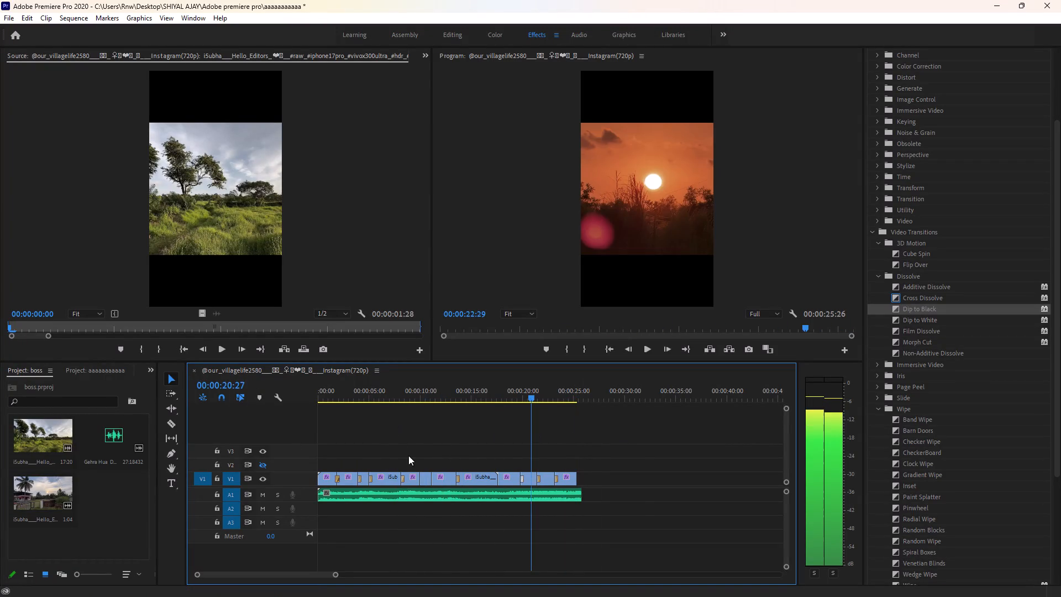
pyautogui.moveTo(408, 455); pyautogui.dragTo(59, 386)
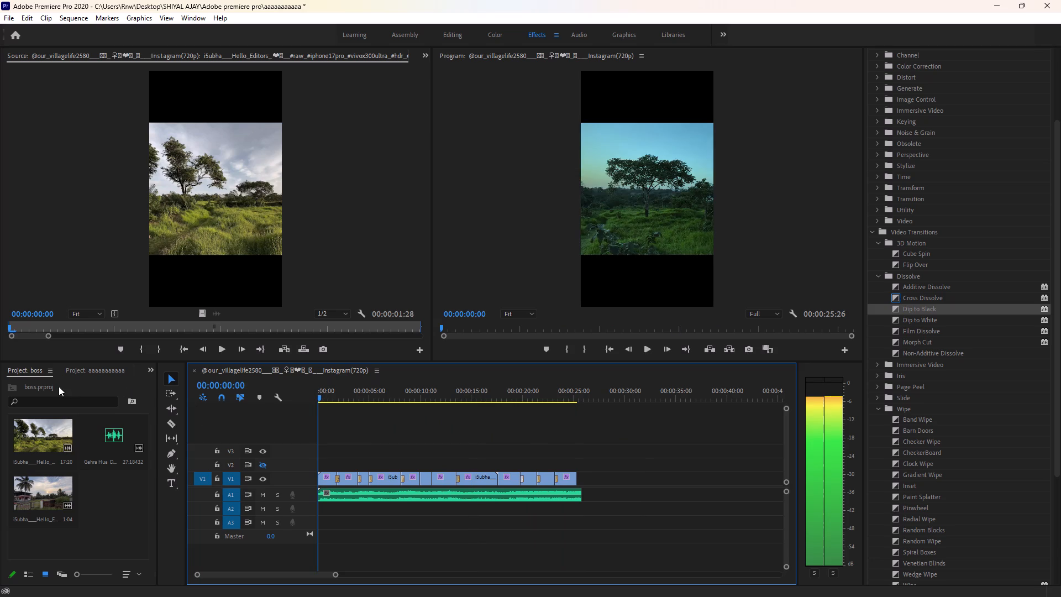
pyautogui.moveTo(59, 386); pyautogui.dragTo(251, 431)
pyautogui.press('space')
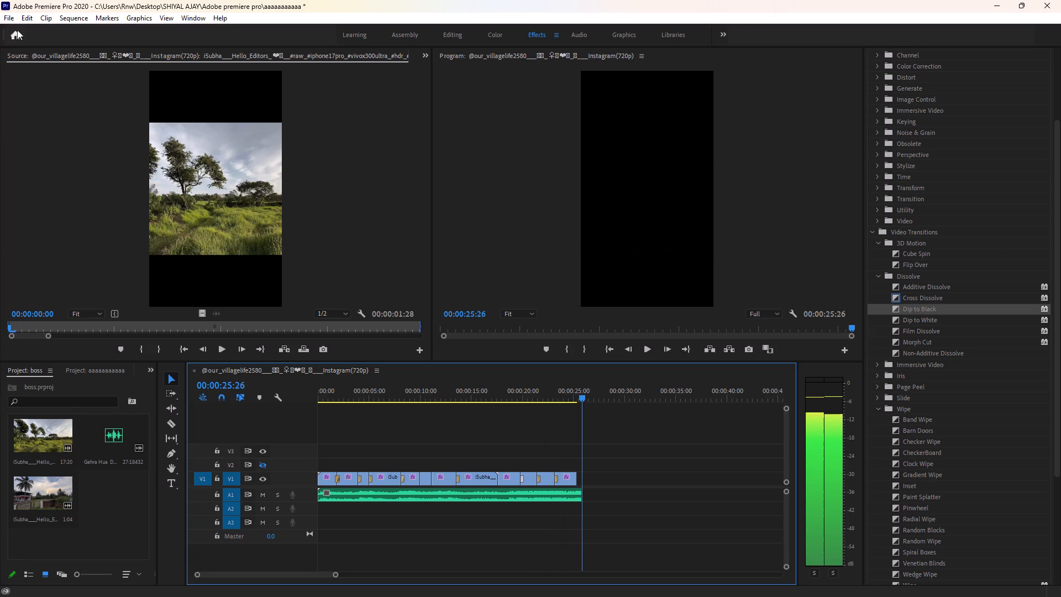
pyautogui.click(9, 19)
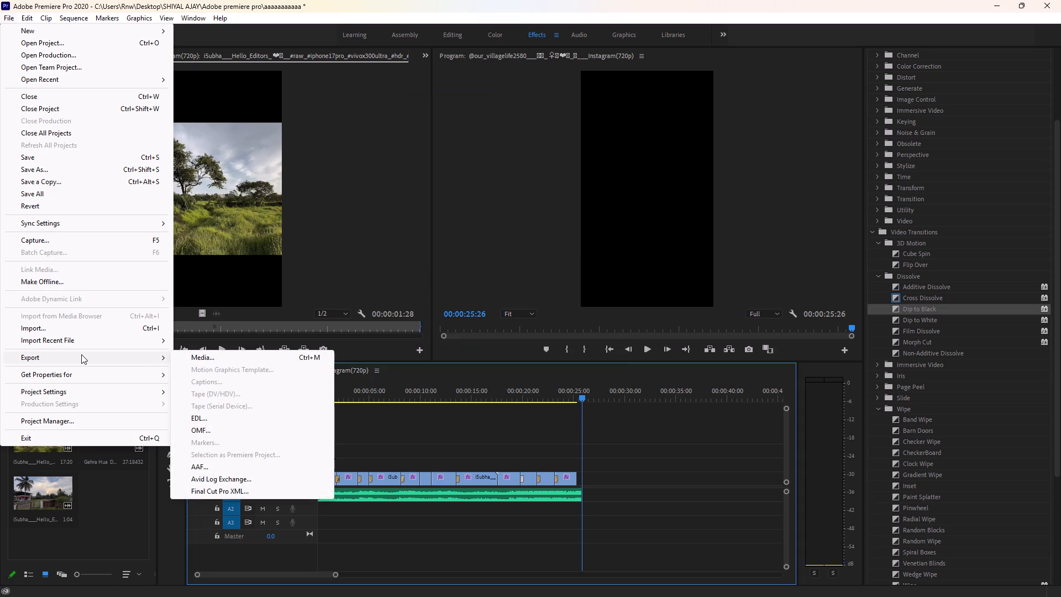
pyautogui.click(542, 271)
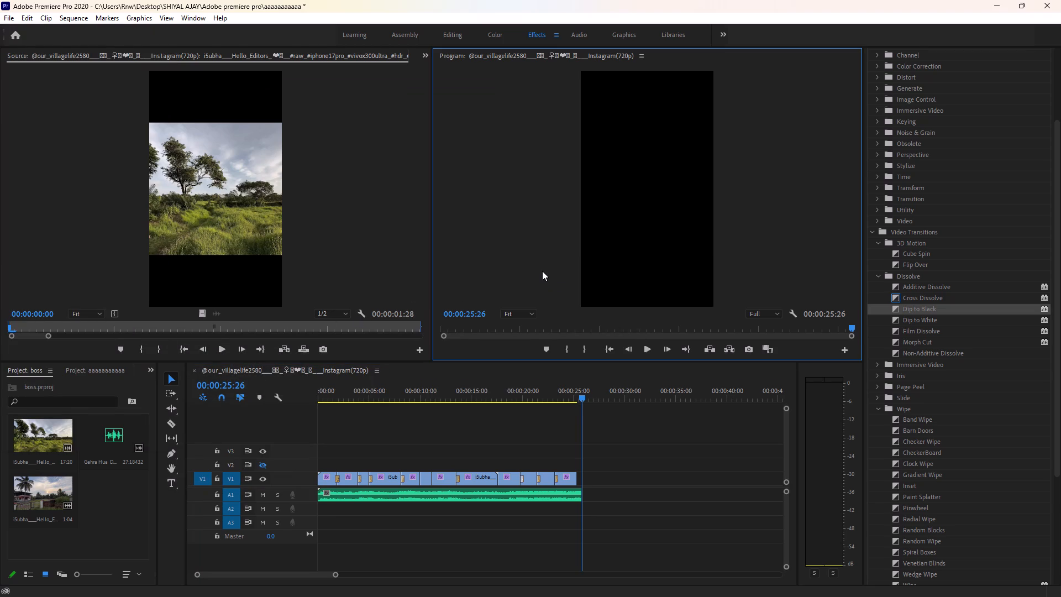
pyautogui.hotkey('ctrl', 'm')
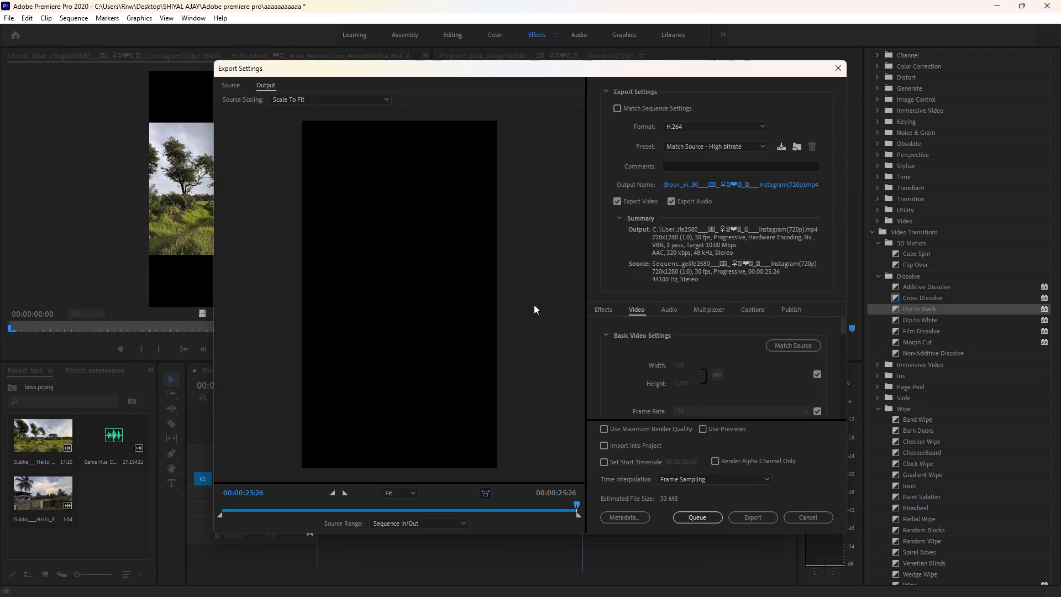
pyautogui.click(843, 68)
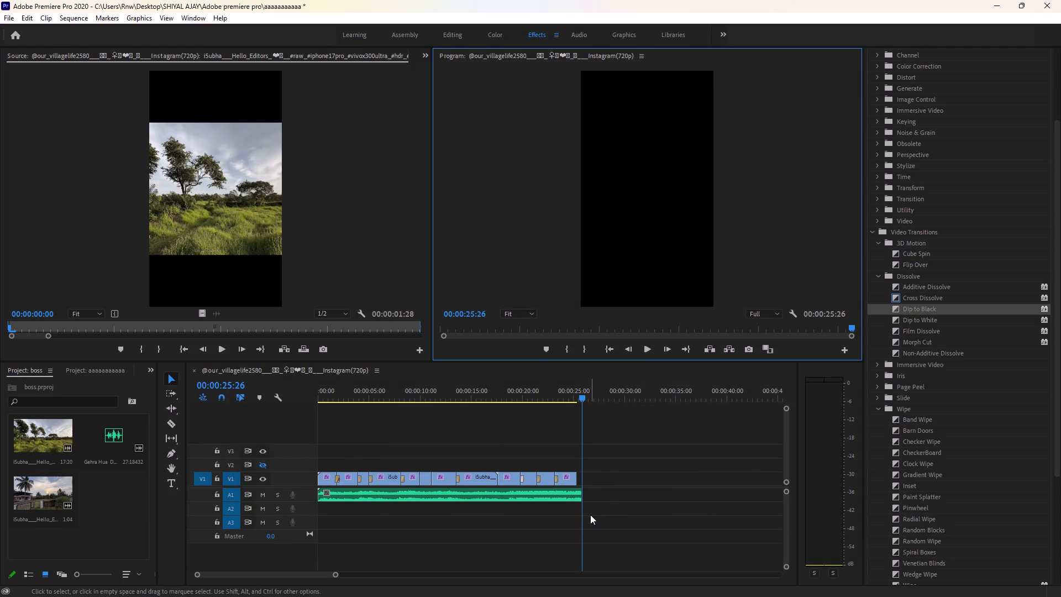
# Trim the end of the music clip on A1 to line up with the end of the last V1 clip.
pyautogui.click(570, 495)
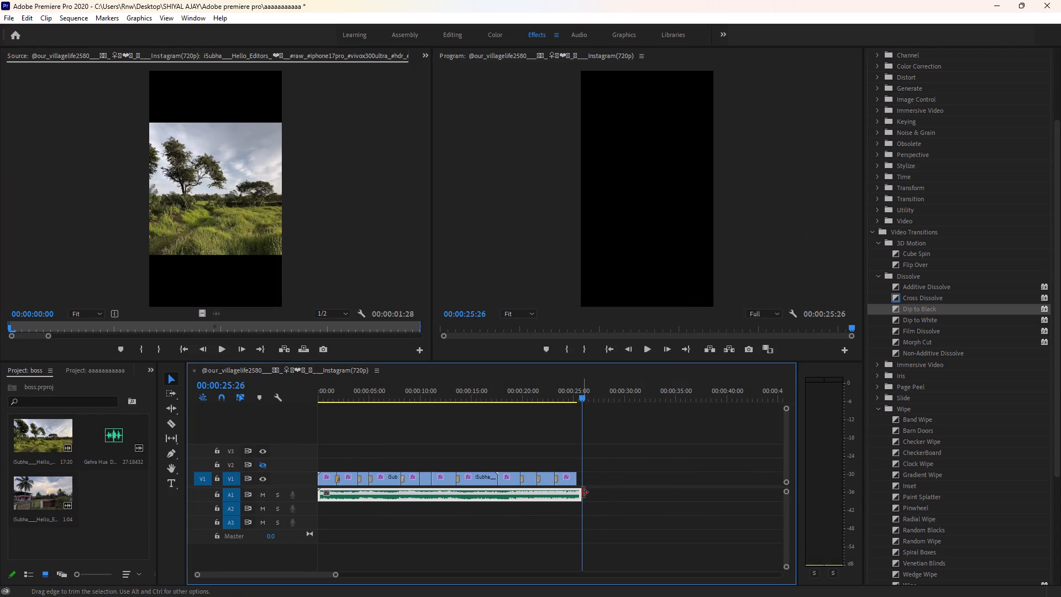
pyautogui.click(582, 493)
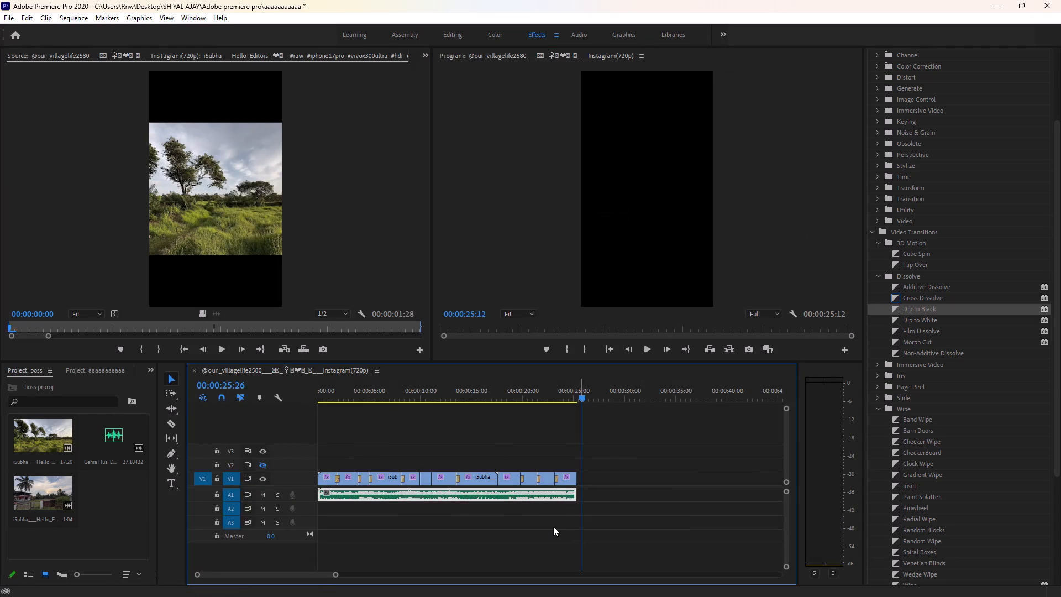
pyautogui.click(552, 526)
# Export the sequence with its audio as an H.264 video named asd in the Adobe premiere pro folder.
pyautogui.hotkey('ctrl', 'm')
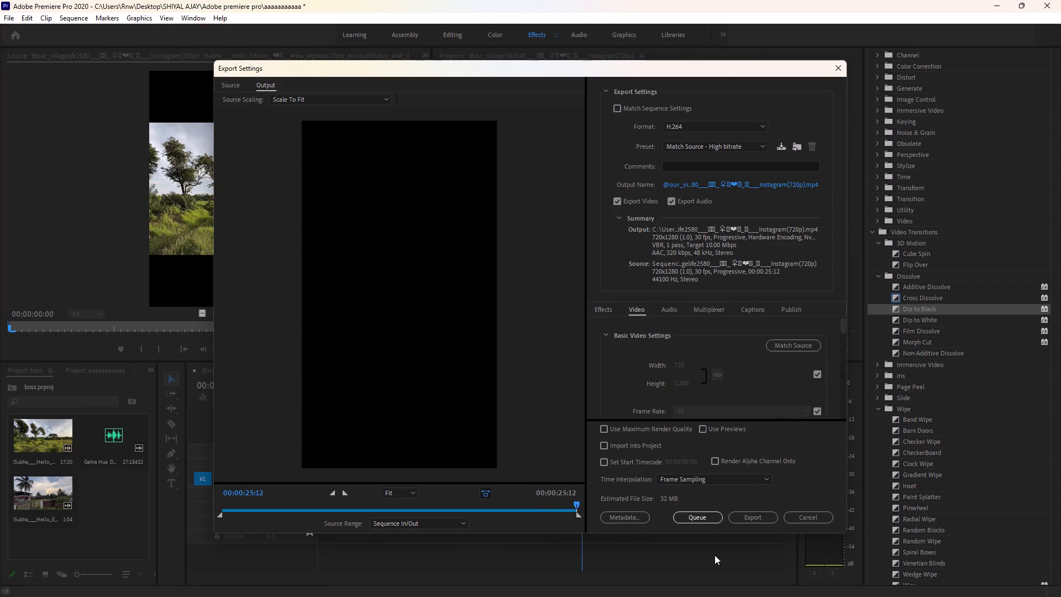
pyautogui.click(817, 181)
pyautogui.click(817, 181)
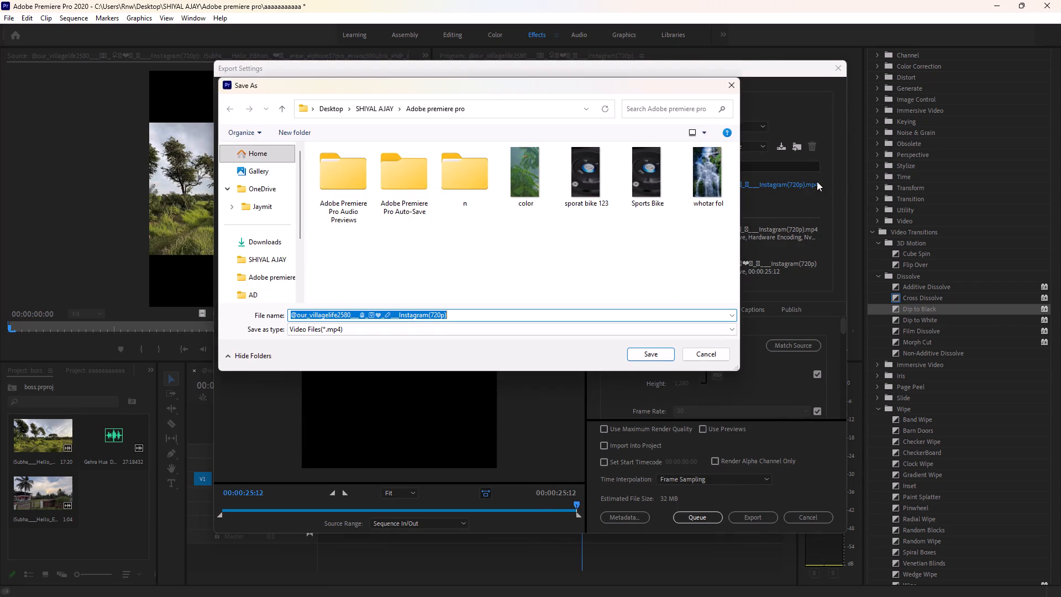
pyautogui.press('BackSpace')
pyautogui.press('BackSpace')
pyautogui.press('BackSpace')
pyautogui.press('BackSpace')
pyautogui.press('BackSpace')
pyautogui.press('BackSpace')
pyautogui.press('BackSpace')
pyautogui.press('BackSpace')
pyautogui.press('BackSpace')
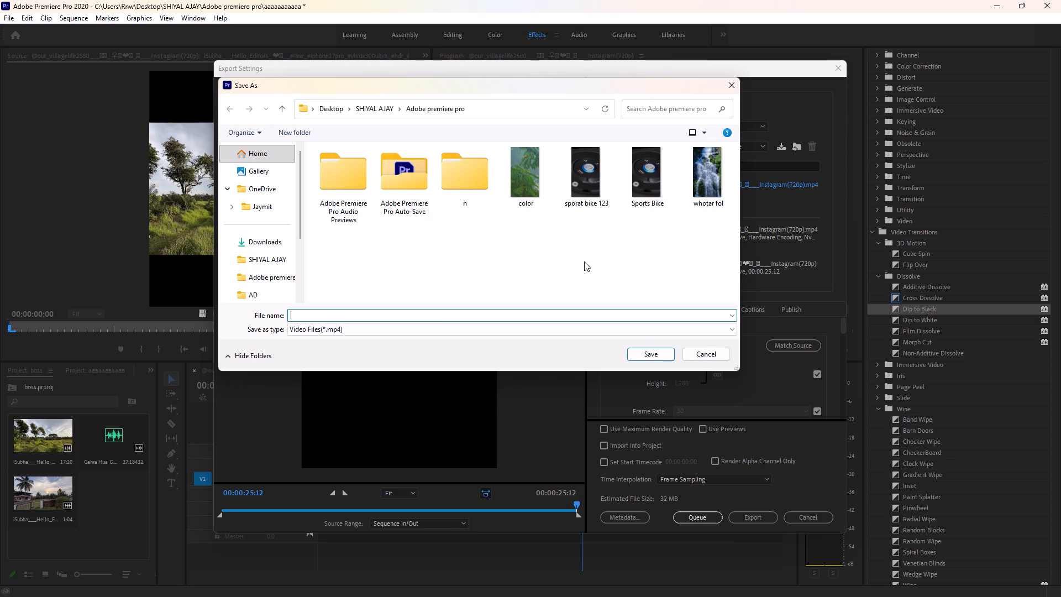
pyautogui.press('a')
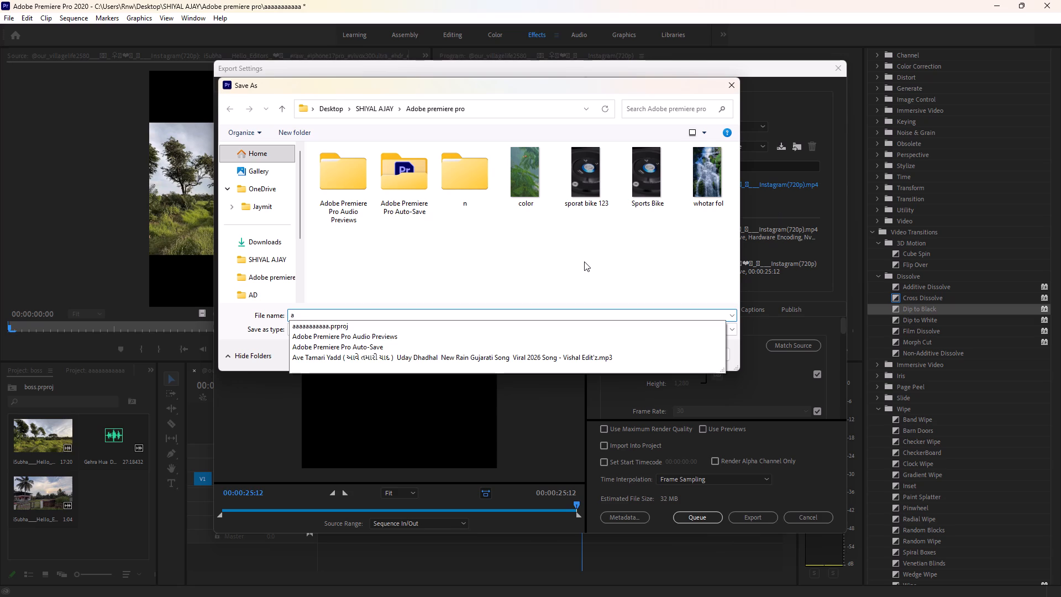
pyautogui.press('s')
pyautogui.press('d')
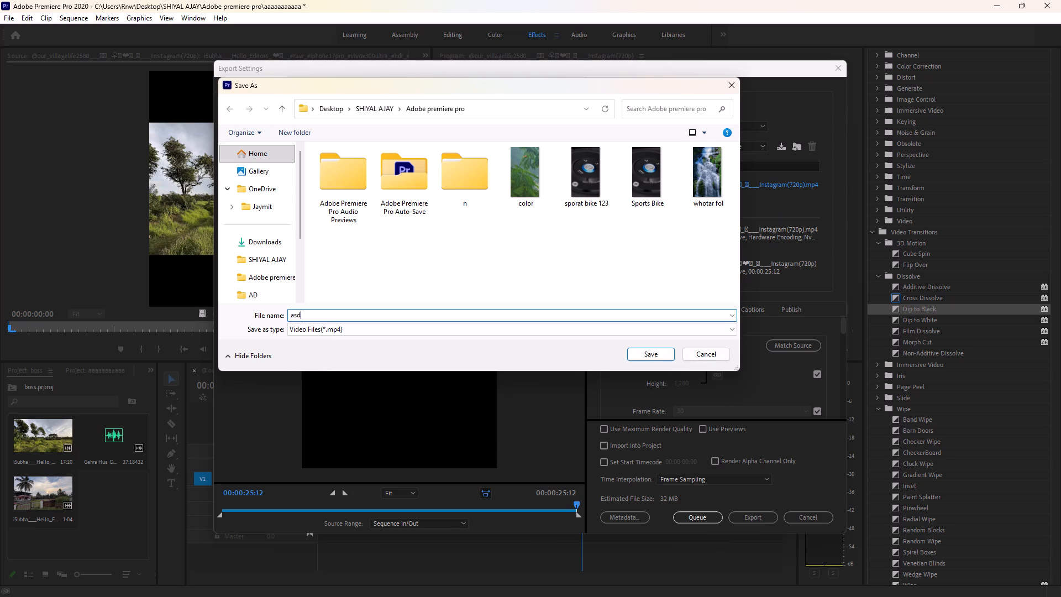
pyautogui.click(648, 354)
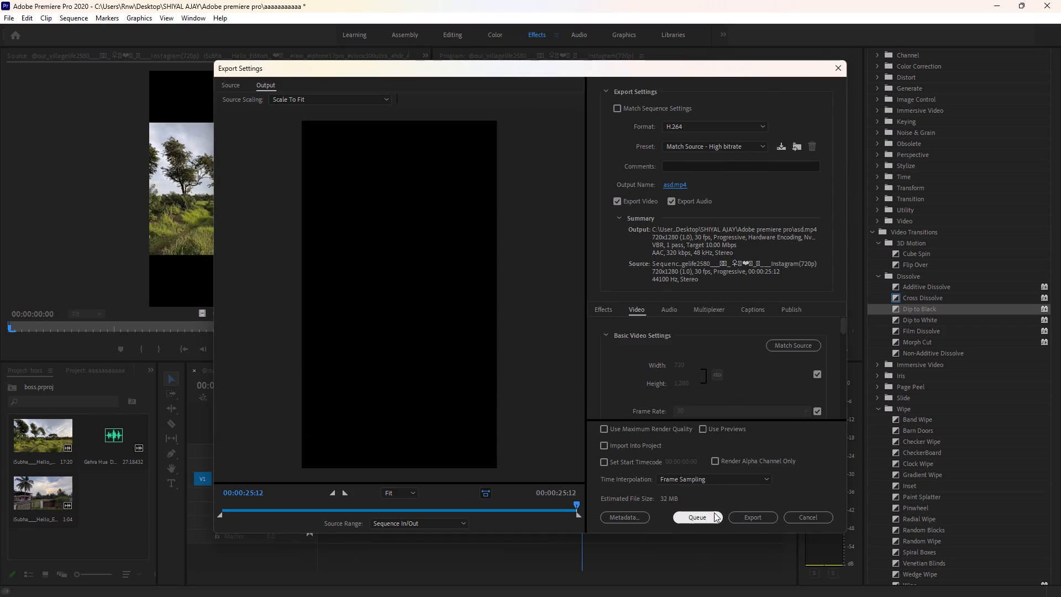
pyautogui.click(738, 521)
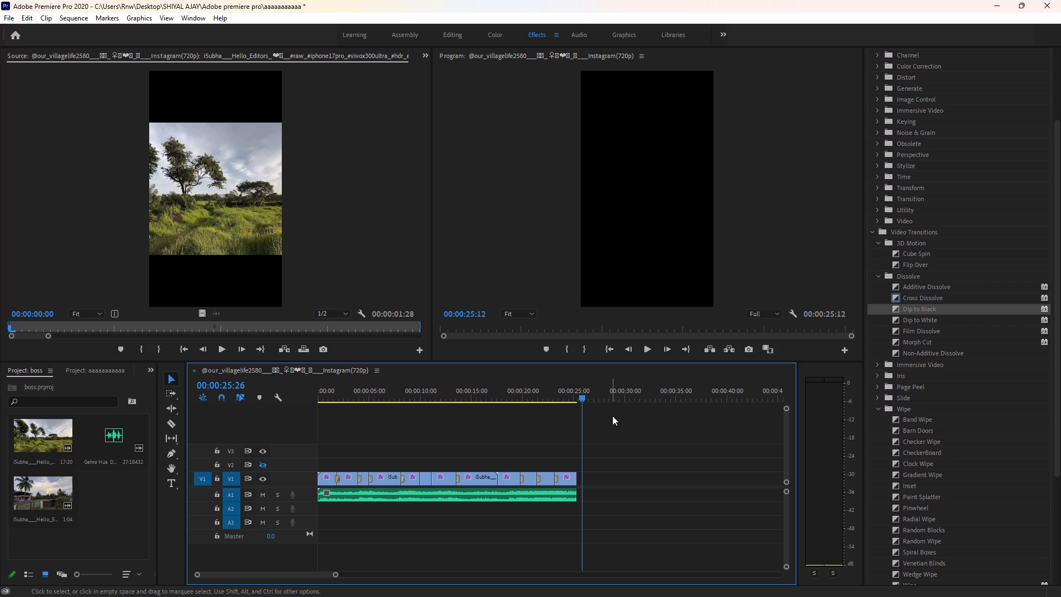
# Return the playhead to the beginning of the sequence.
pyautogui.moveTo(583, 396); pyautogui.dragTo(300, 429)
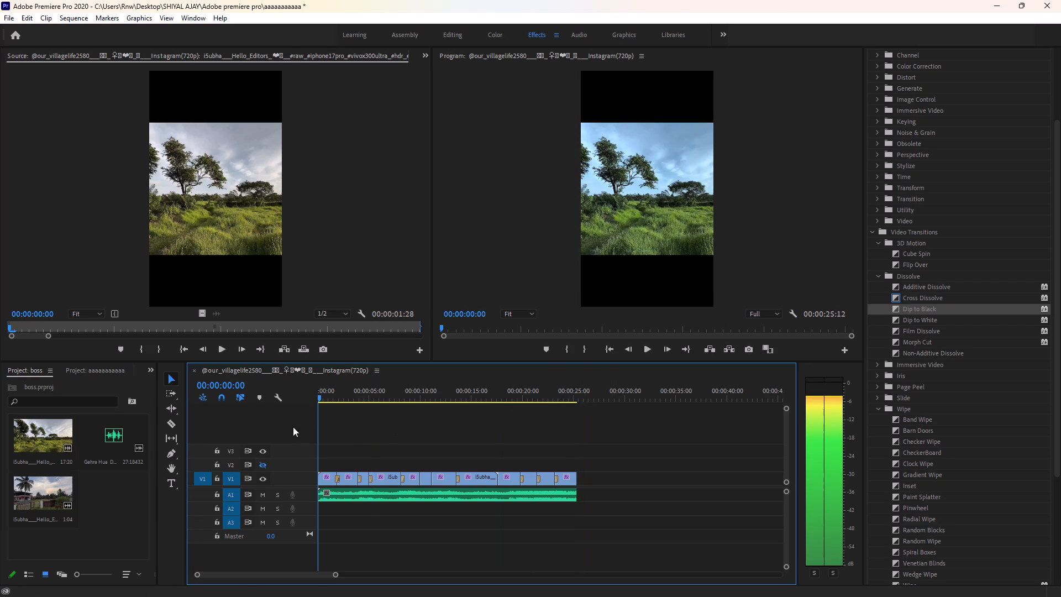
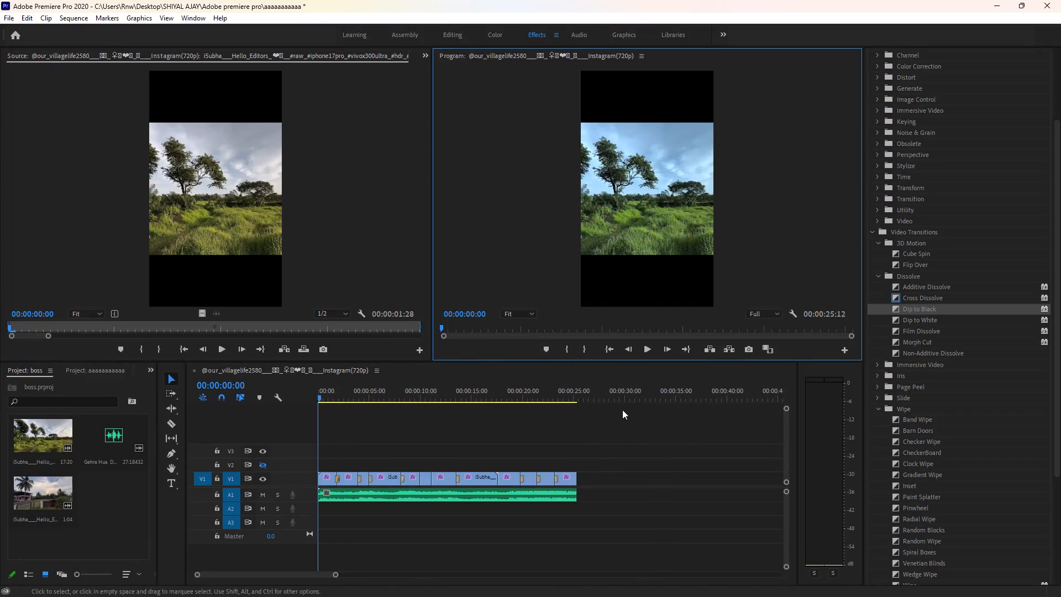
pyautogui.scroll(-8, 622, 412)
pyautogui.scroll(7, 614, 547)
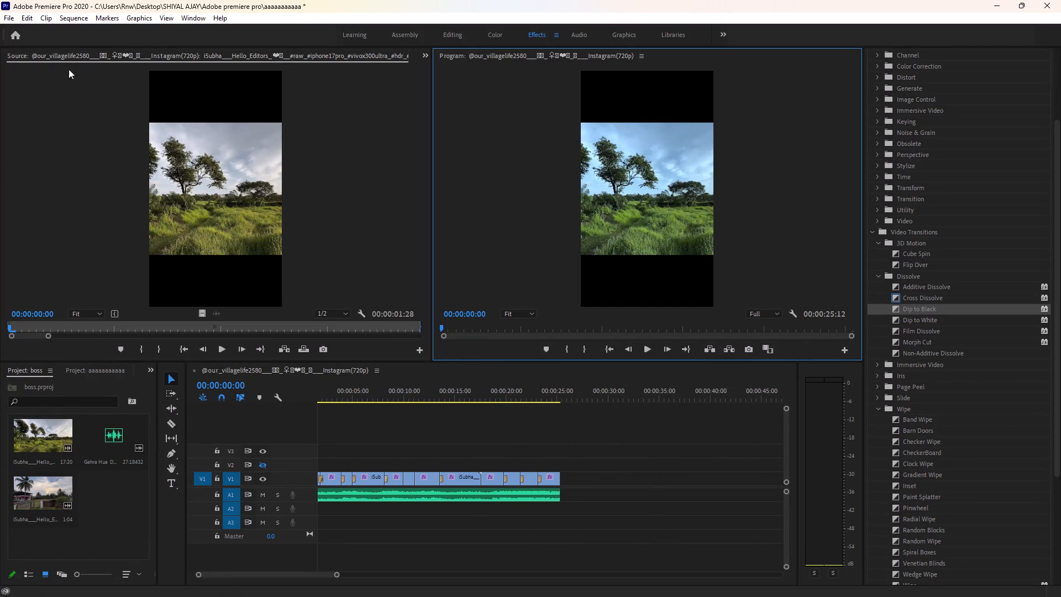
# Leave the editing workspace and open the Home screen.
pyautogui.click(12, 39)
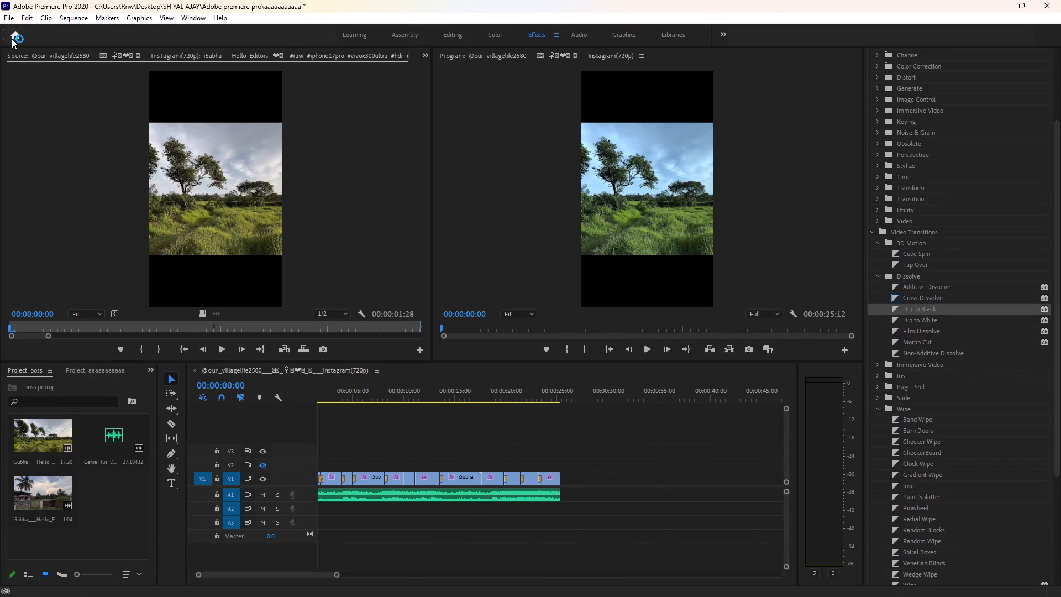